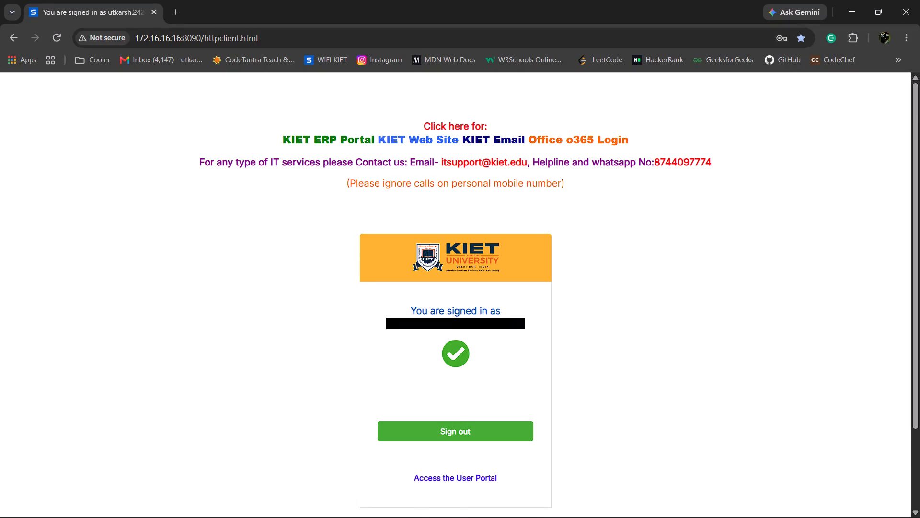
Switch from the browser to the application with the green icon.
left_click(606, 503)
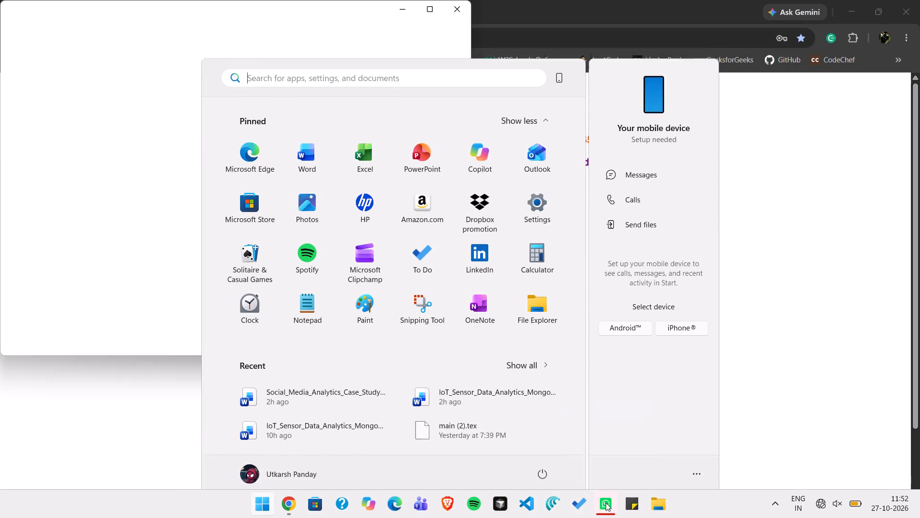
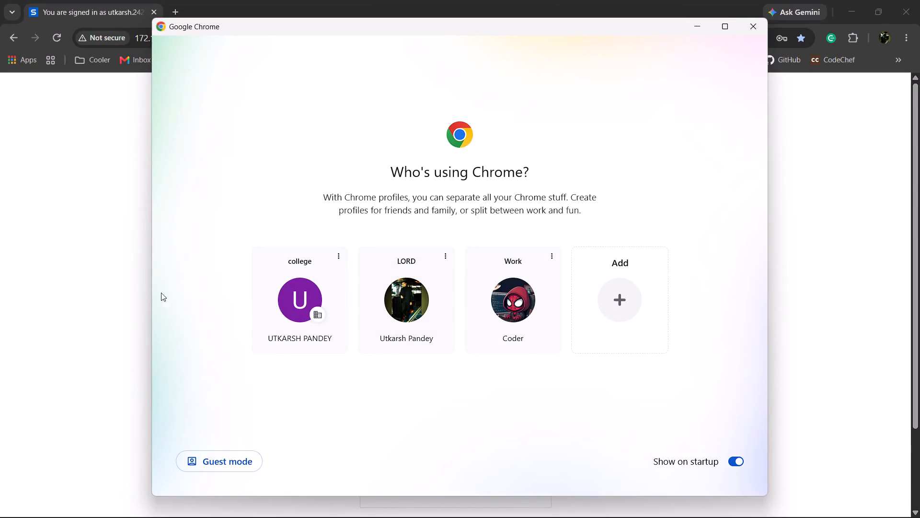
Close the Chrome profile chooser without picking a profile and open a new tab beside the KIET sign-in page.
left_click(746, 31)
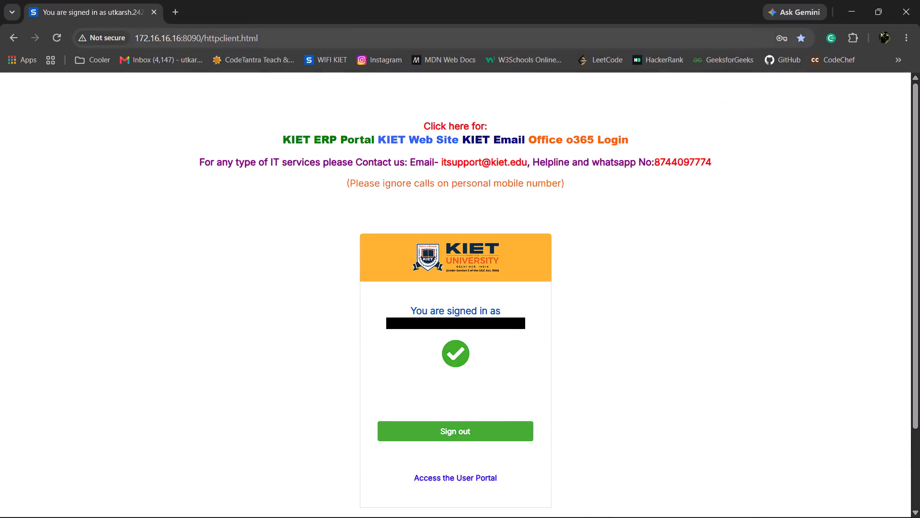
left_click(171, 10)
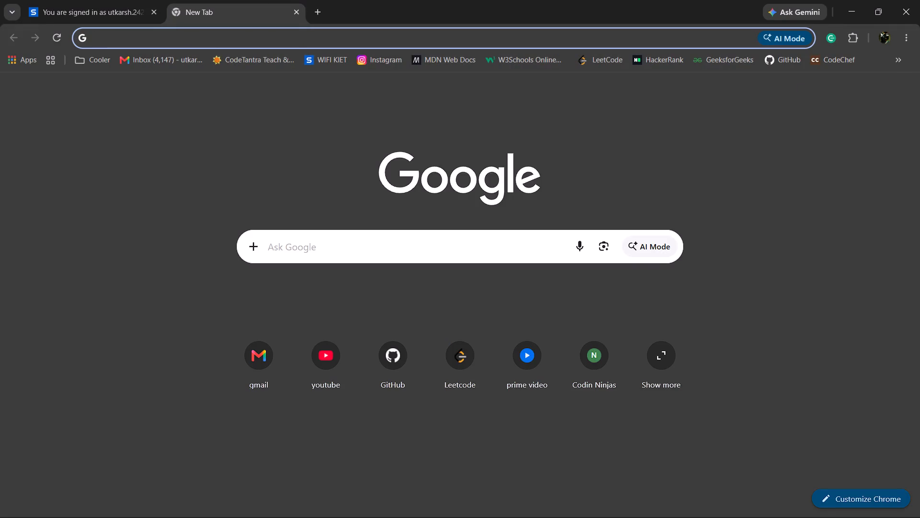
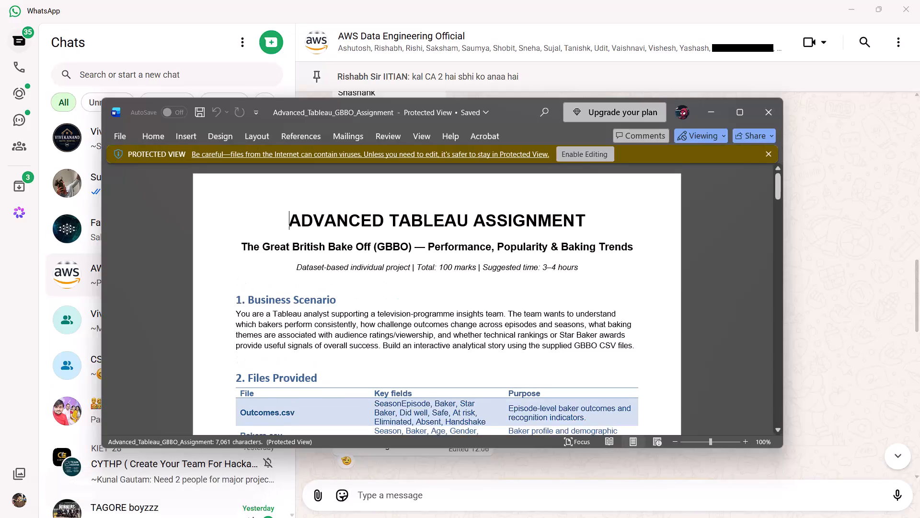
Maximize the Advanced_Tableau_GBBO_Assignment document and skim its requirements from the business scenario through the marking criteria and important notes.
scroll(394, 295, "down", 1)
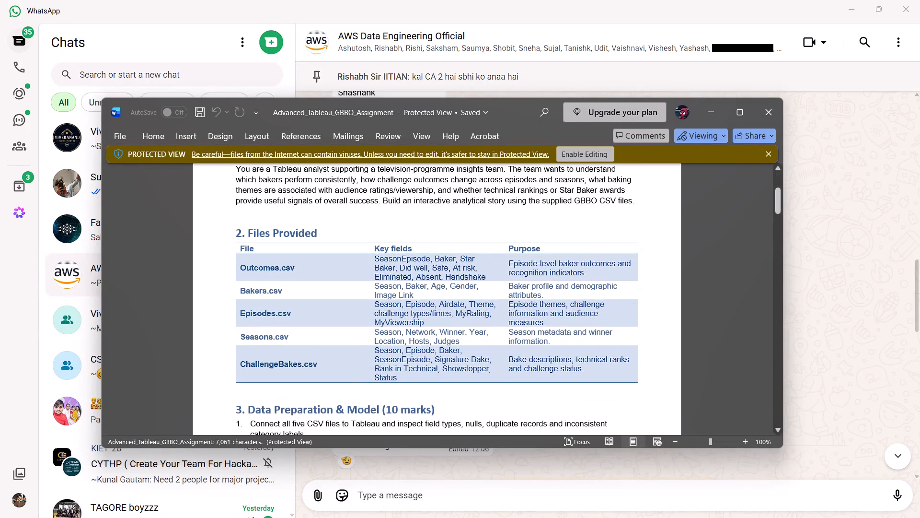
scroll(394, 295, "down", 1)
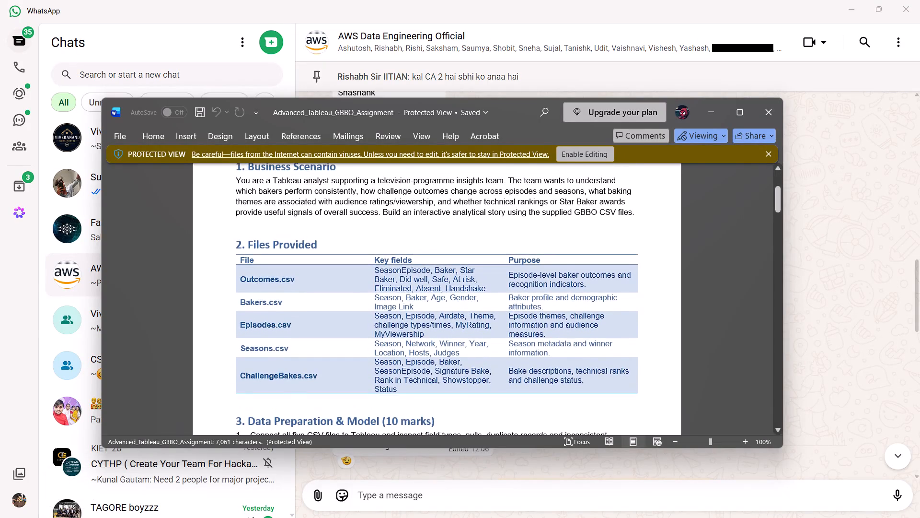
scroll(394, 295, "down", 2)
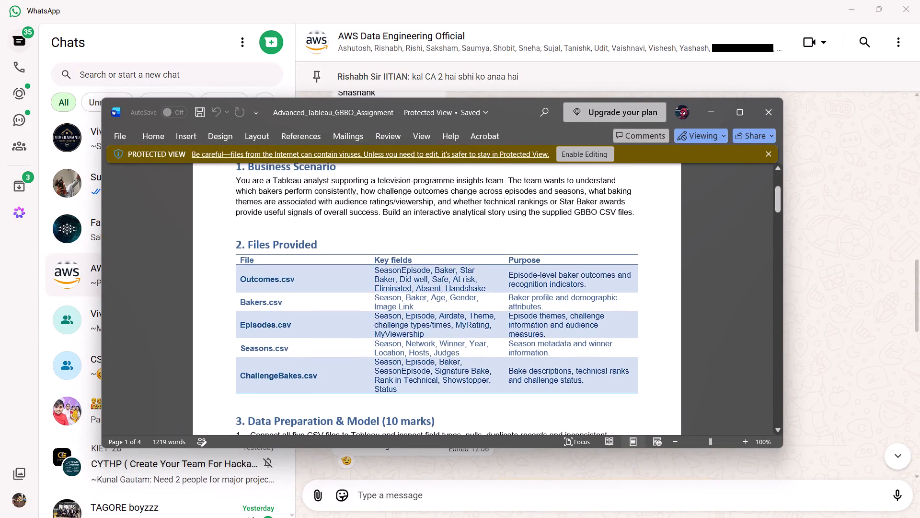
left_click(733, 115)
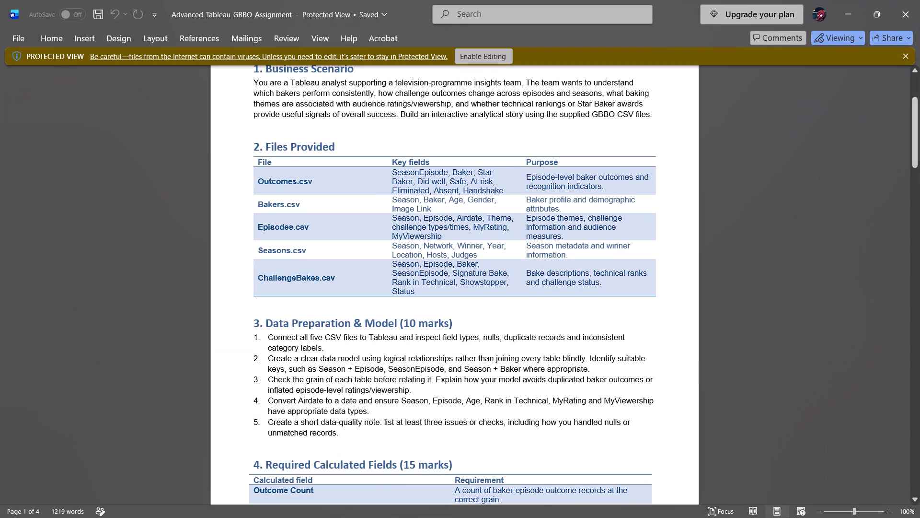
scroll(621, 254, "down", 2)
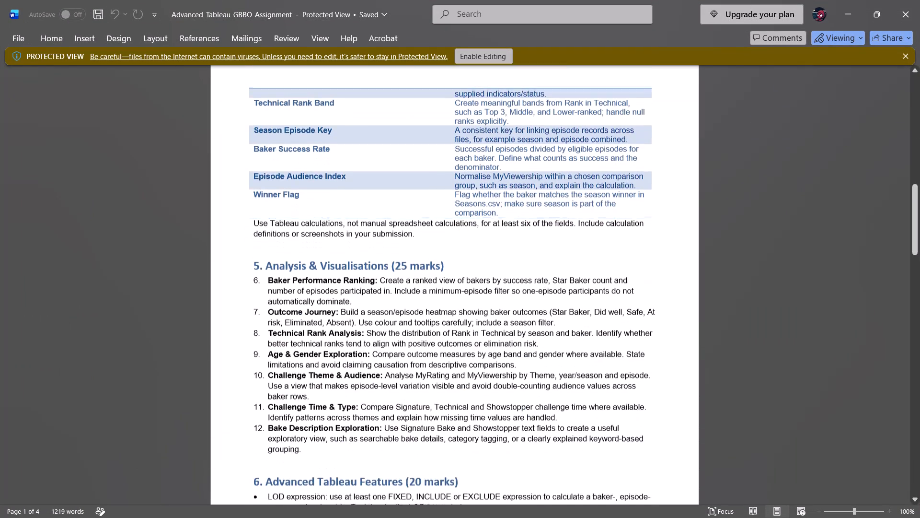
scroll(621, 254, "down", 1)
scroll(621, 254, "up", 1)
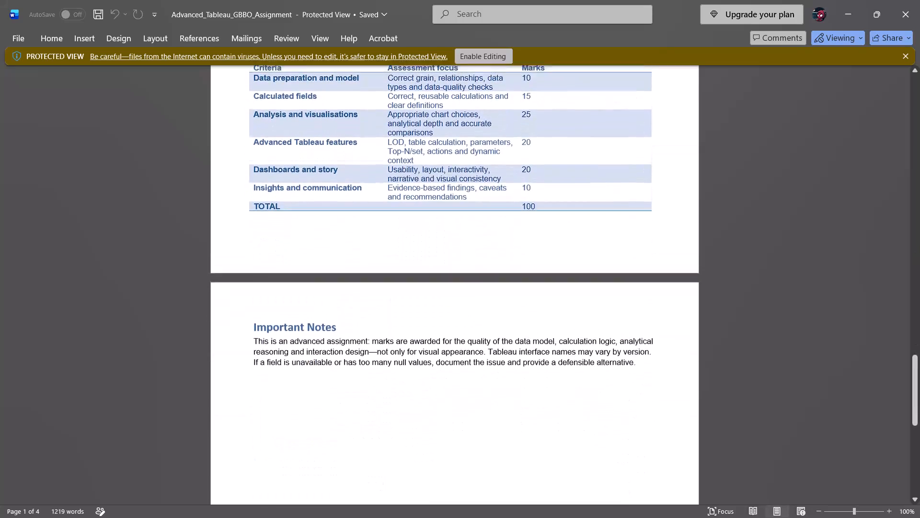
scroll(621, 254, "up", 1)
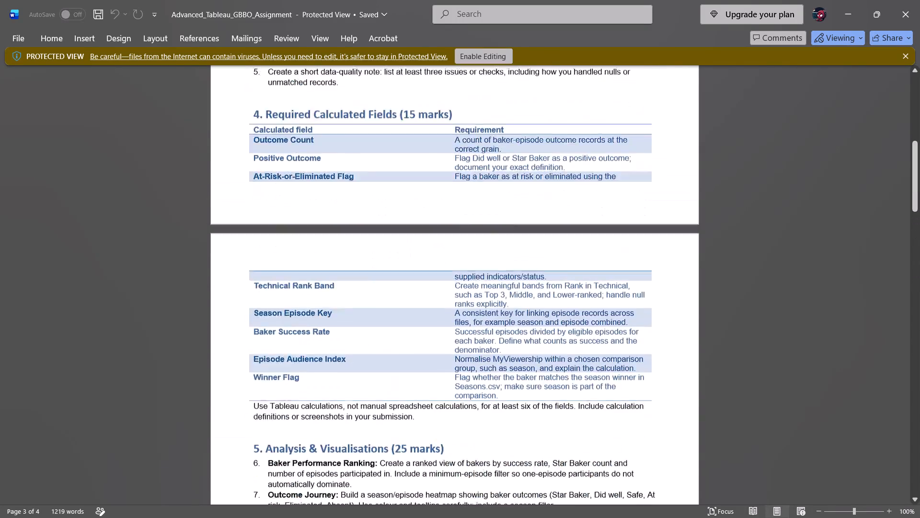
scroll(621, 254, "up", 3)
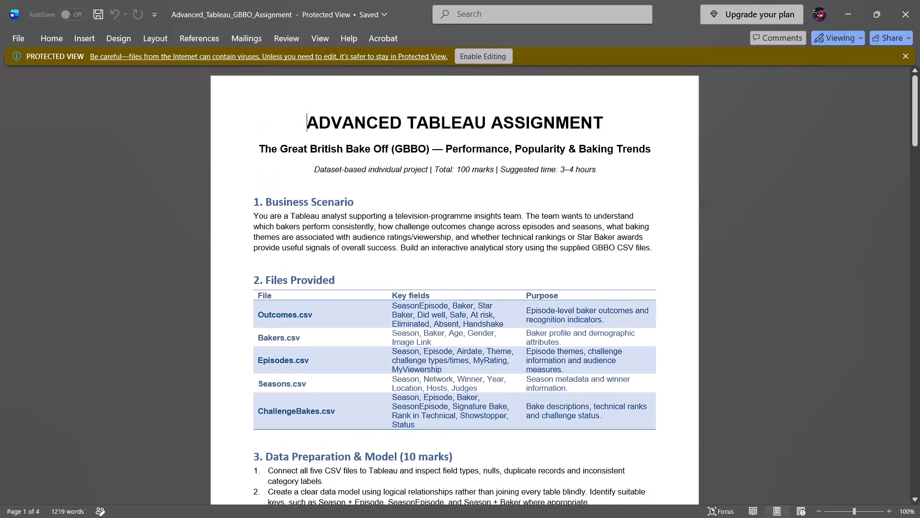
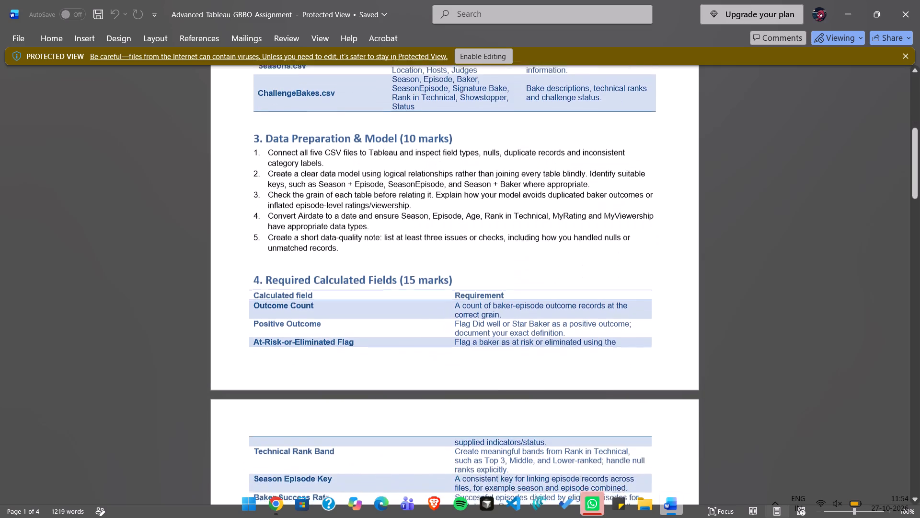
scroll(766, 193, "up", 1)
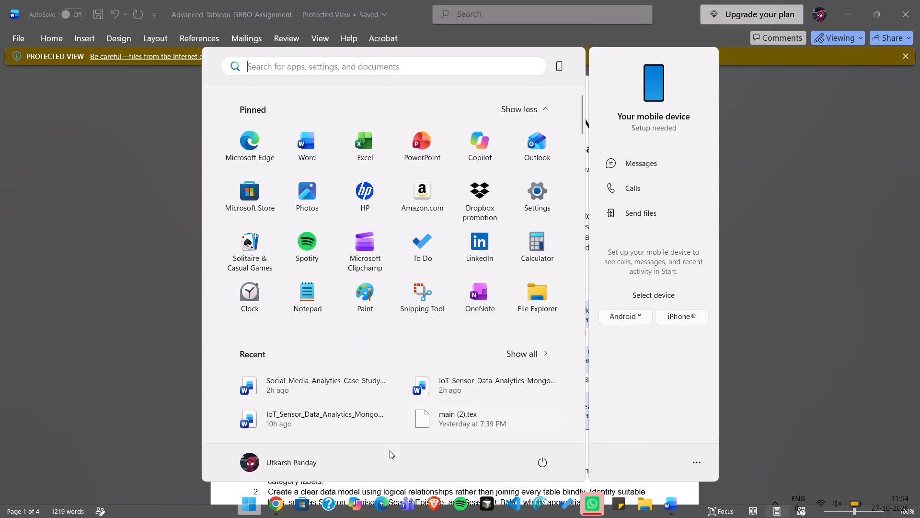
Switch to Google Chrome.
left_click(280, 511)
left_click(280, 511)
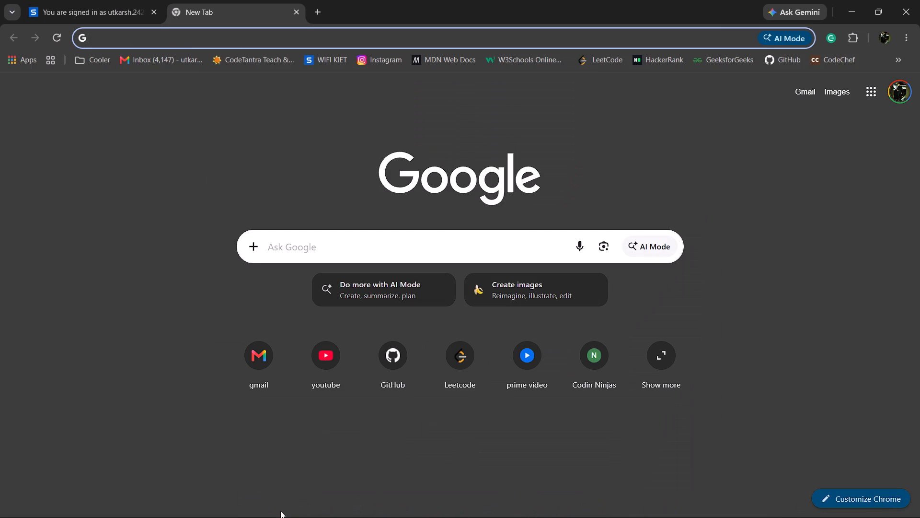
left_click(282, 517)
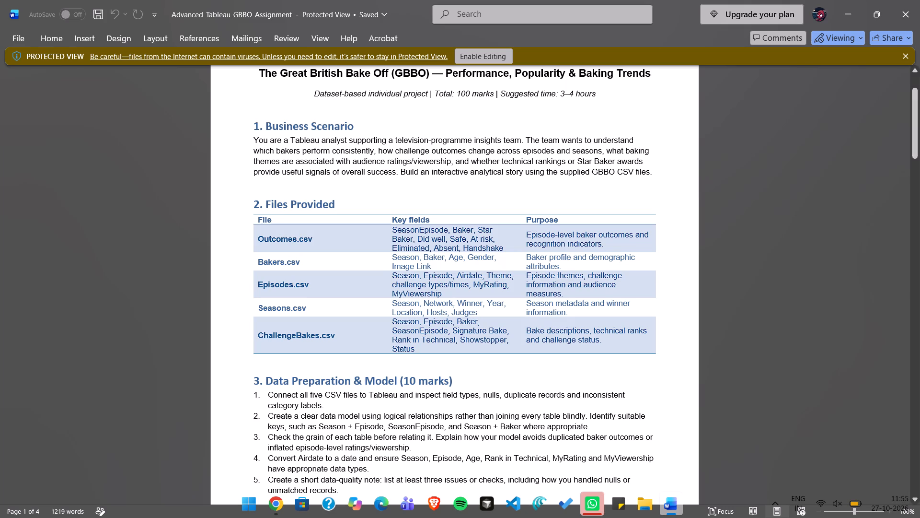
Review the Tableau assignment brief's business scenario, provided files, data preparation tasks and required calculated fields.
scroll(540, 343, "down", 1)
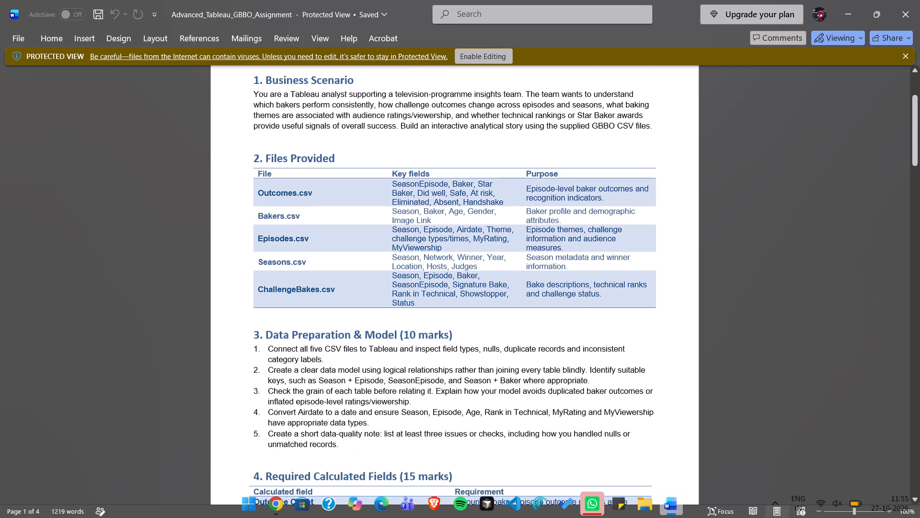
scroll(540, 343, "down", 2)
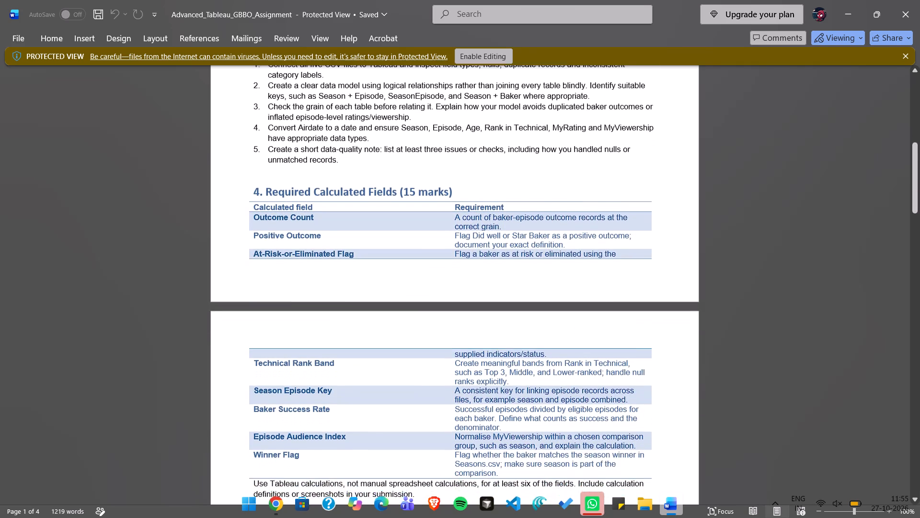
scroll(540, 343, "up", 2)
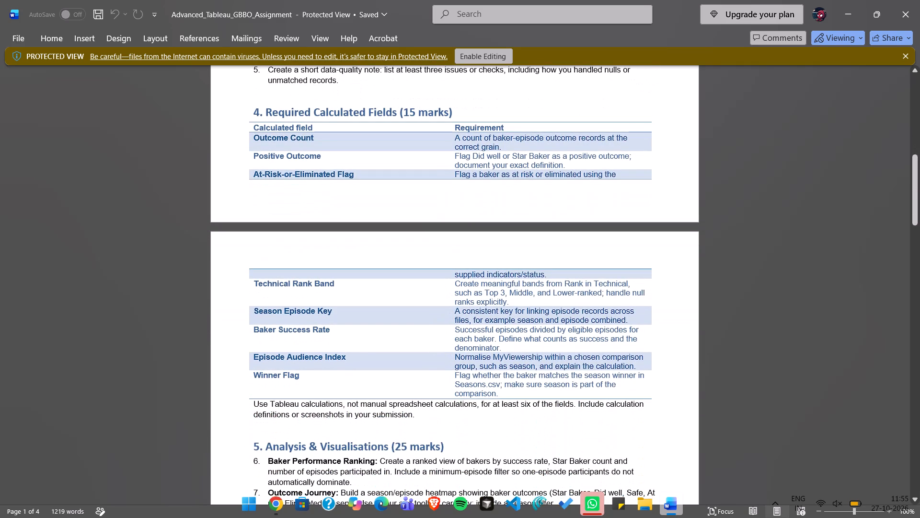
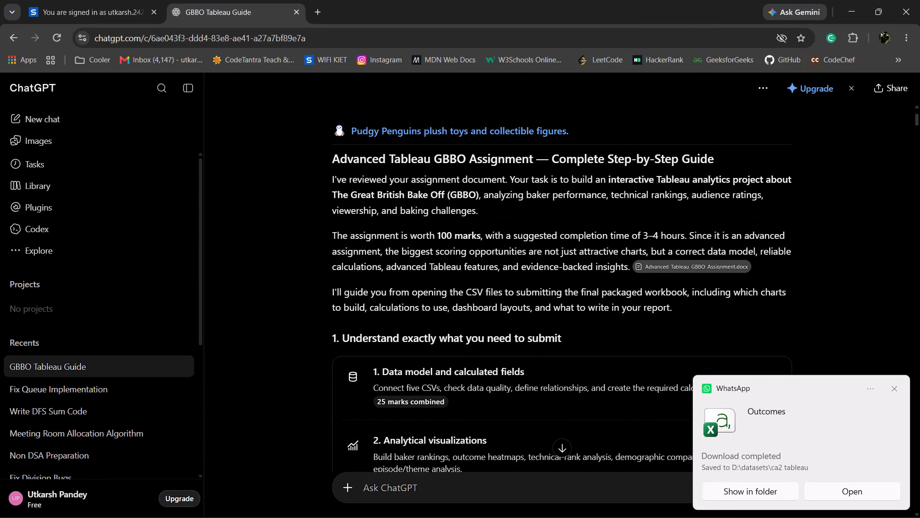
Read the guide's full workflow and its file preparation step, covering the five CSV files, connecting them in Tableau and setting data types.
scroll(442, 339, "down", 1)
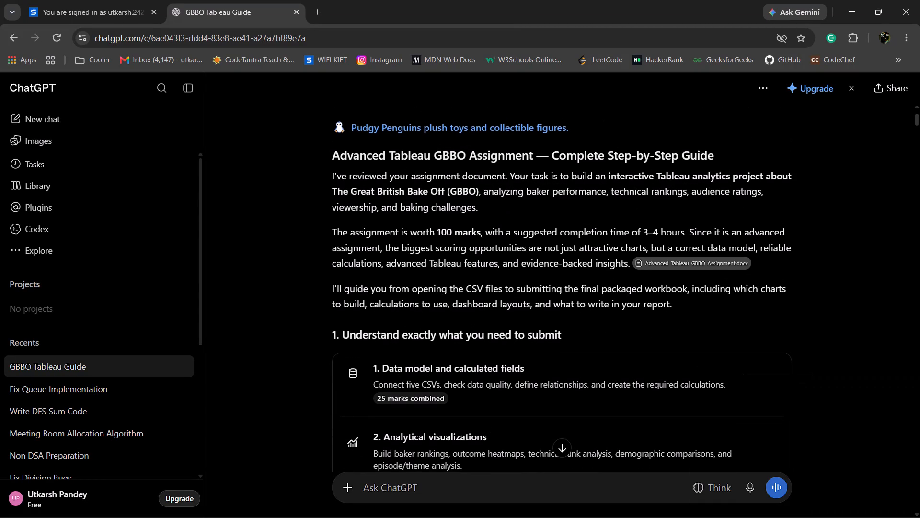
scroll(442, 339, "down", 2)
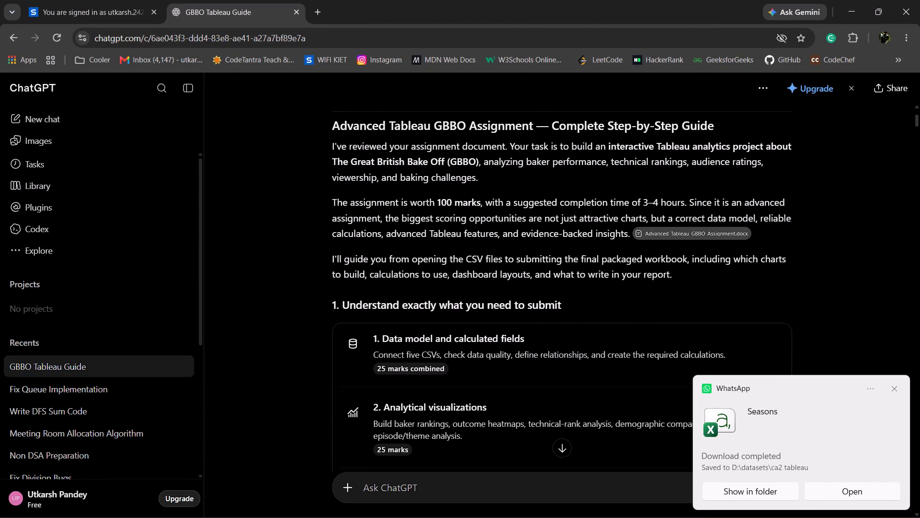
scroll(442, 339, "down", 2)
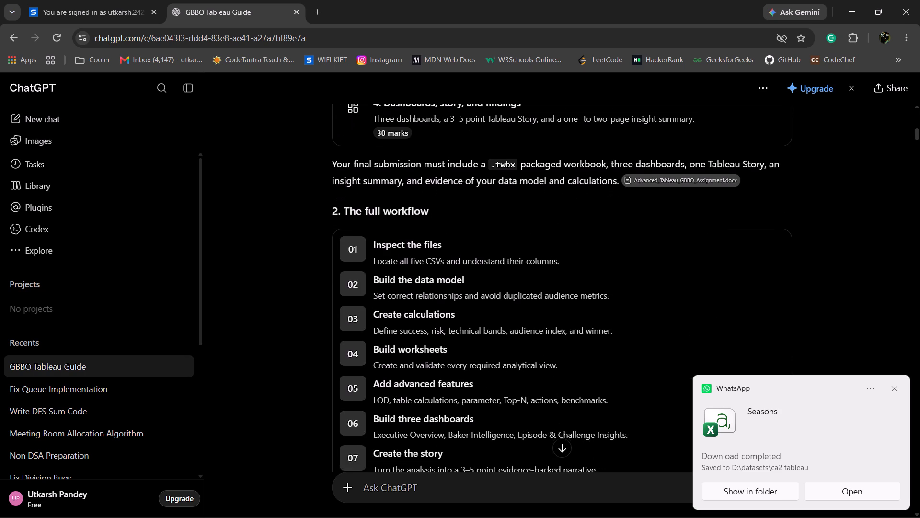
scroll(442, 339, "down", 2)
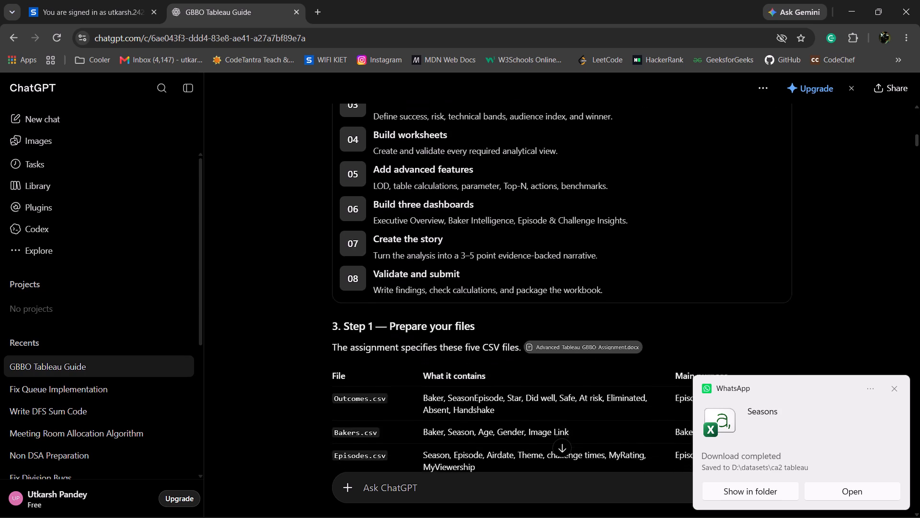
scroll(442, 339, "down", 3)
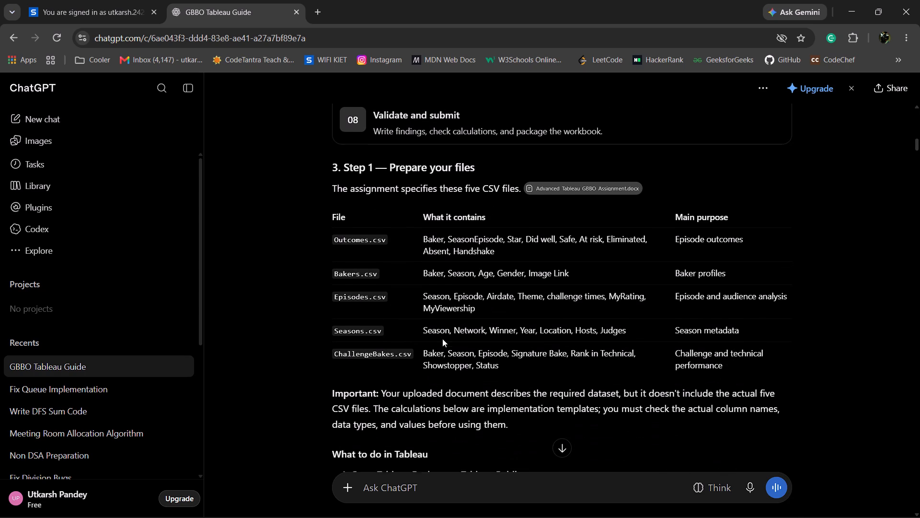
scroll(442, 339, "down", 2)
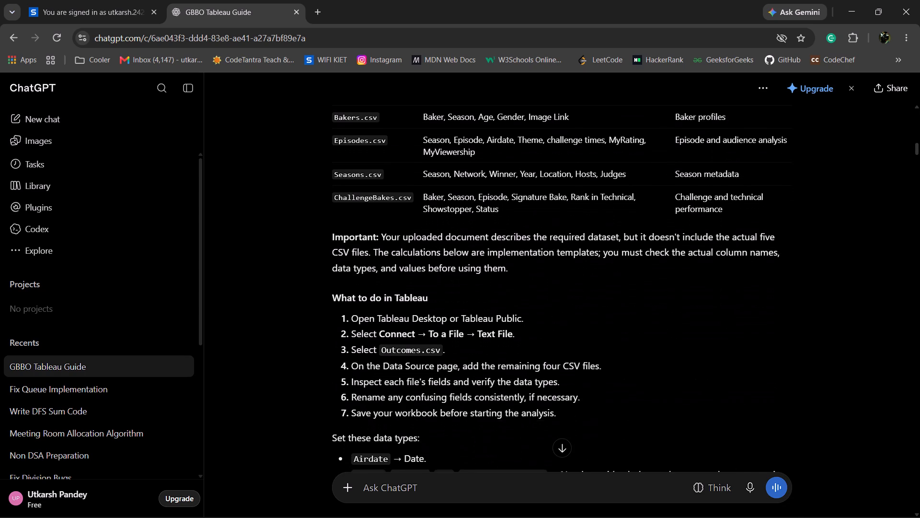
scroll(442, 339, "down", 1)
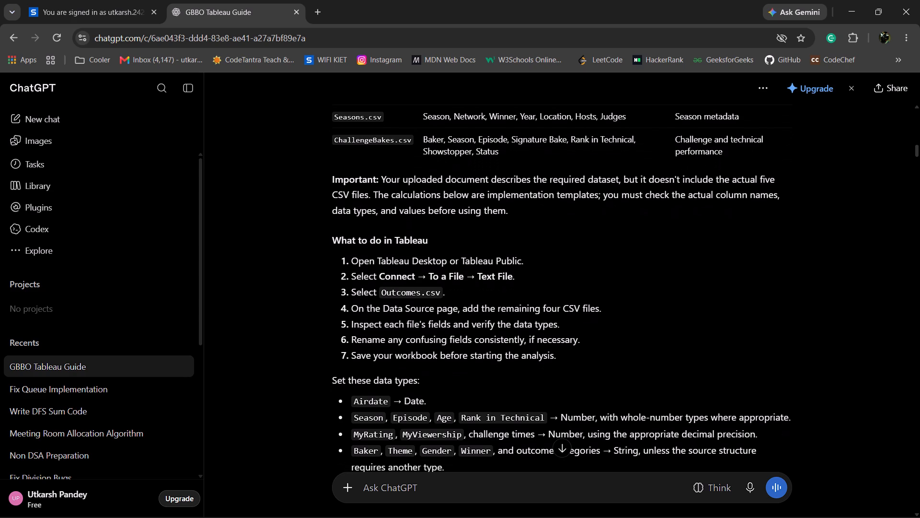
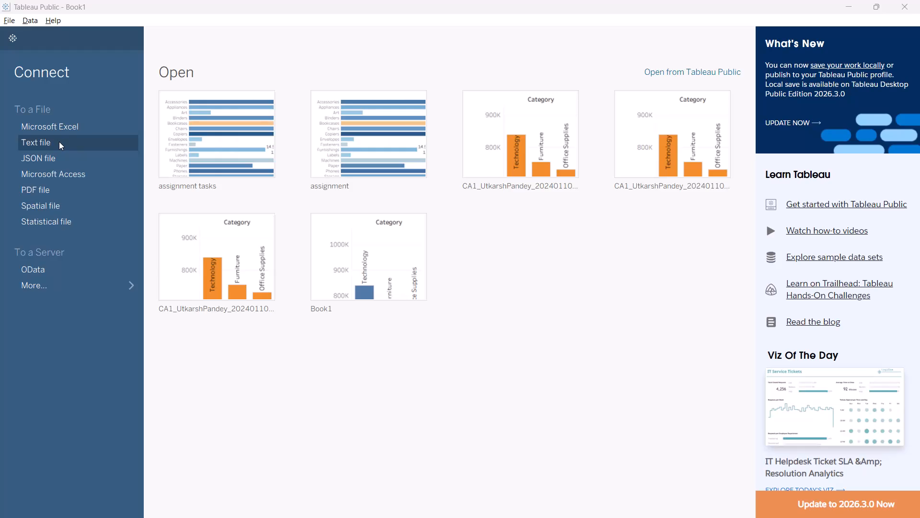
In Tableau Public, connect to the Outcomes text file in the ca2 tableau folder within datasets.
key("alt+Tab")
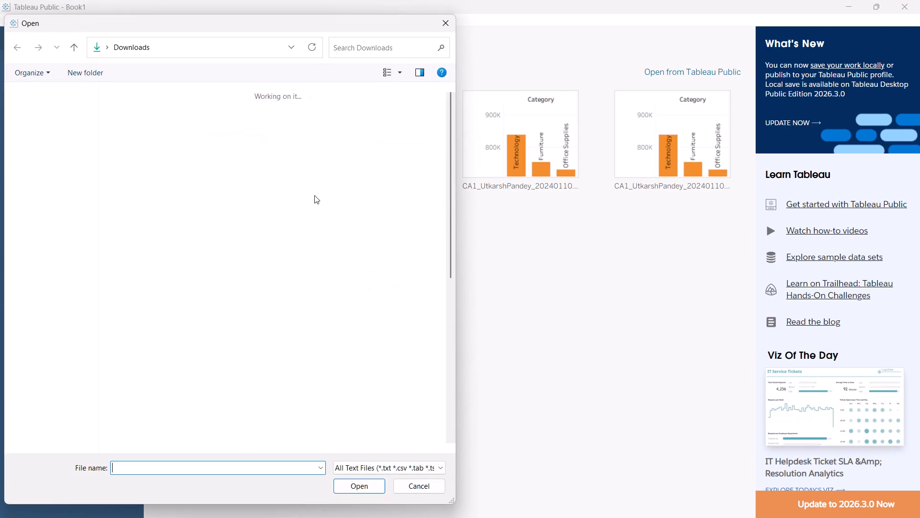
key("alt+Tab")
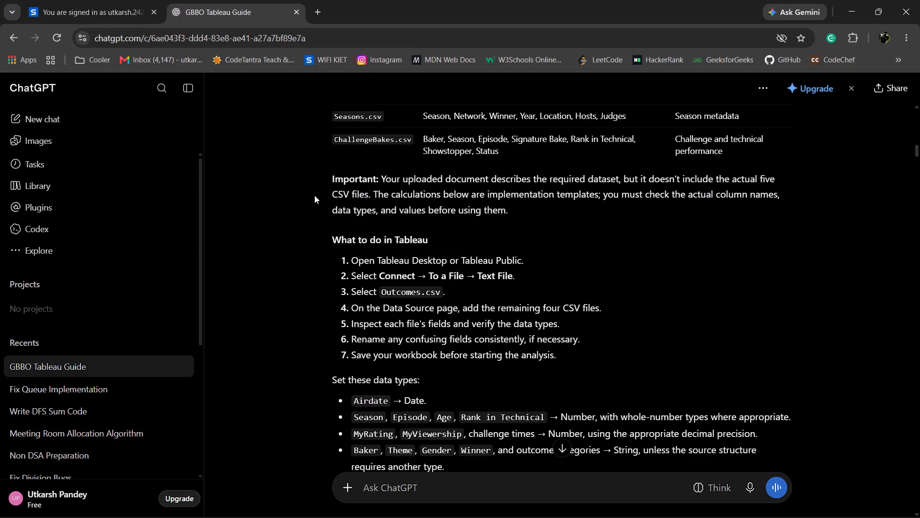
key("alt+Tab")
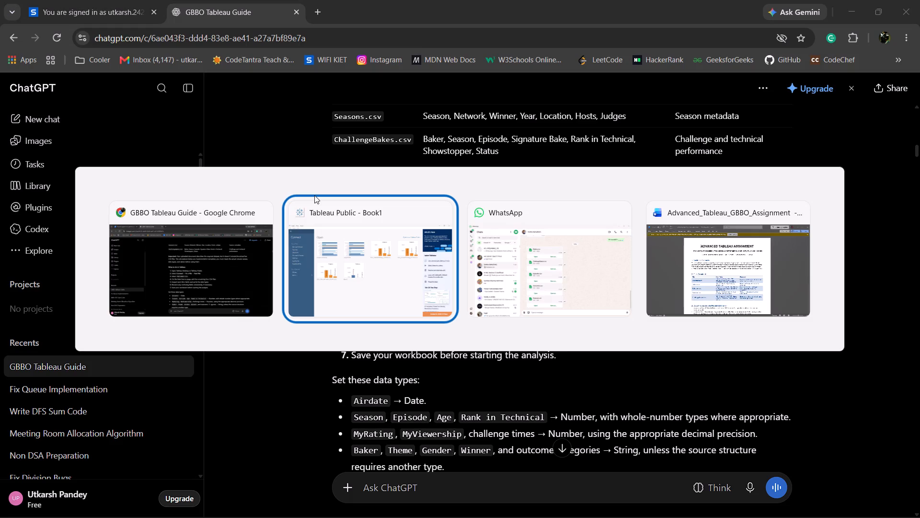
key("alt+Tab")
key("alt+Tab")
key("alt+Tab")
key("alt+Tab")
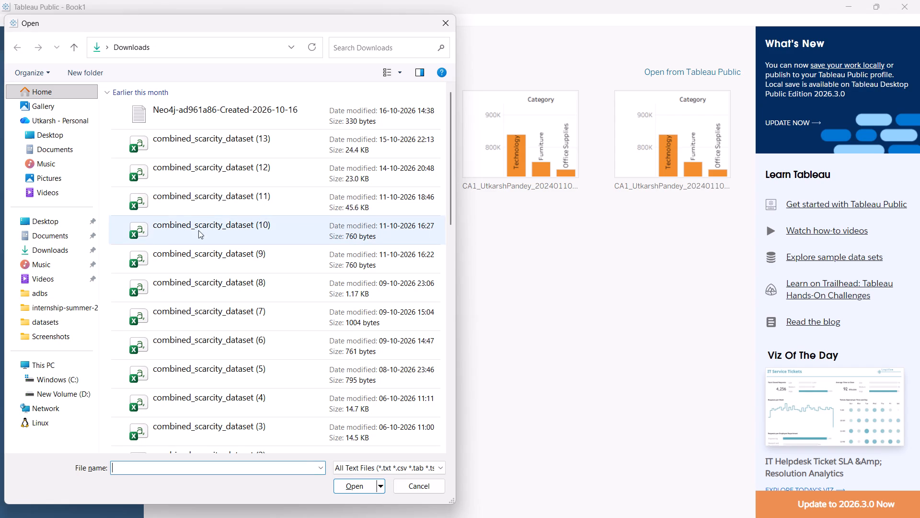
double_click(58, 319)
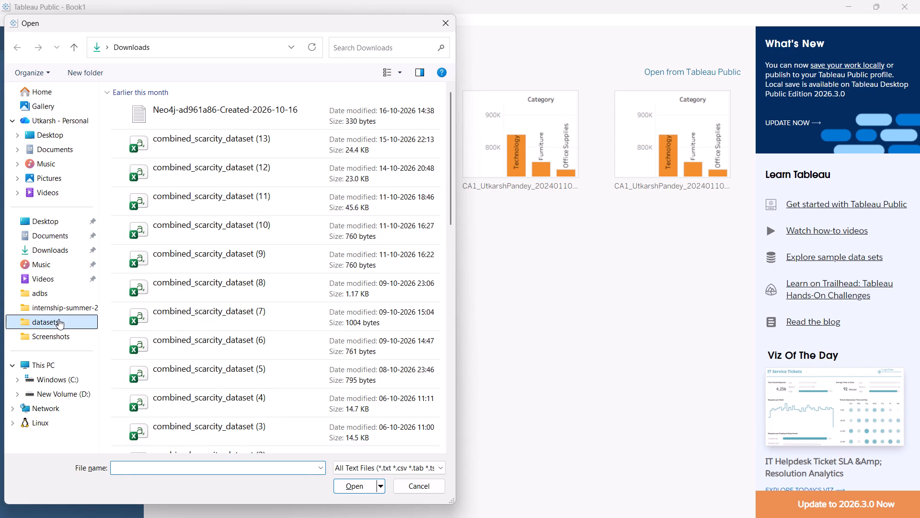
double_click(210, 108)
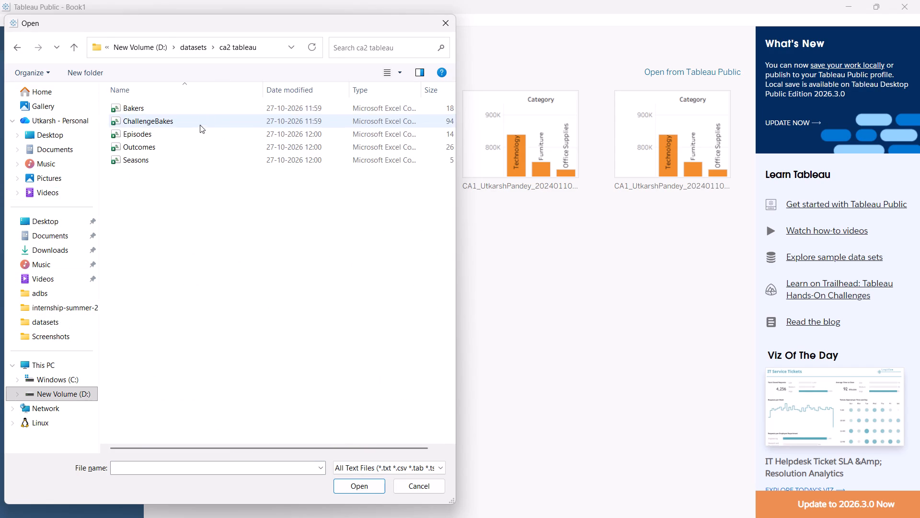
left_click(195, 148)
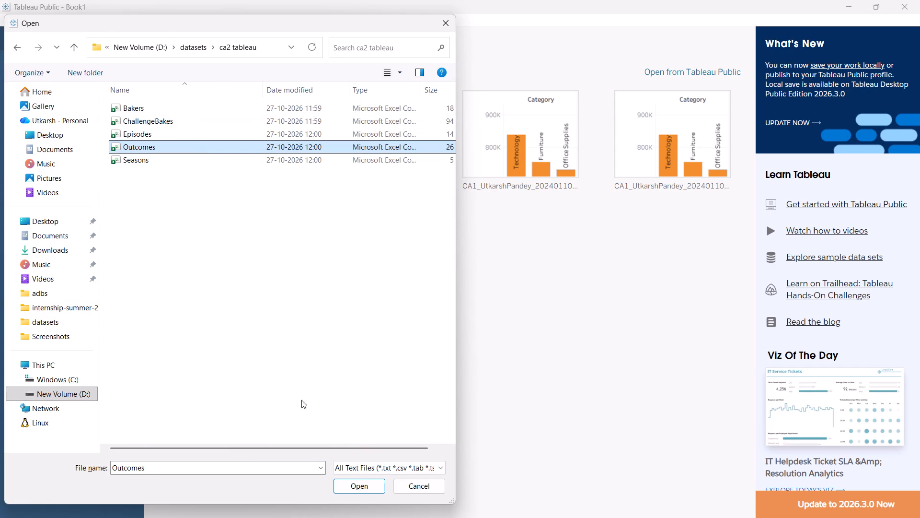
left_click(346, 486)
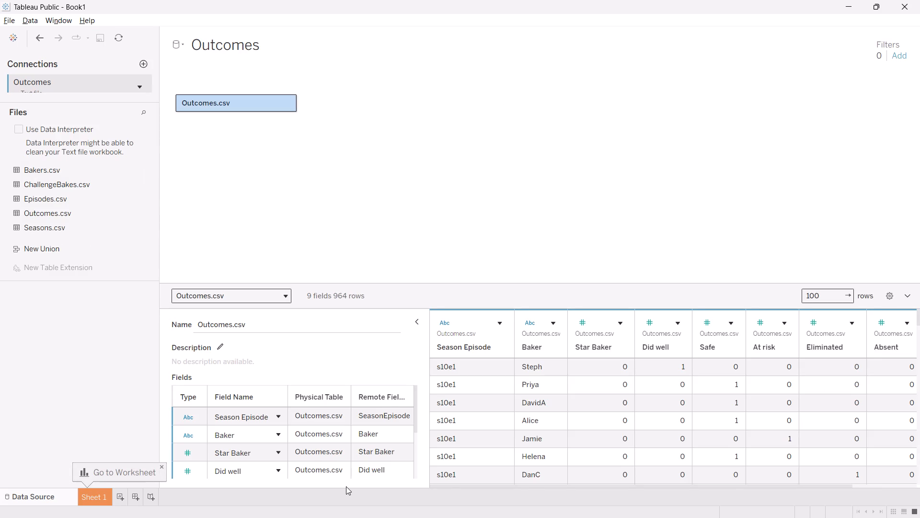
Following the guide, add Bakers.csv and Episodes.csv to the data model as separate base tables.
key("alt+Tab")
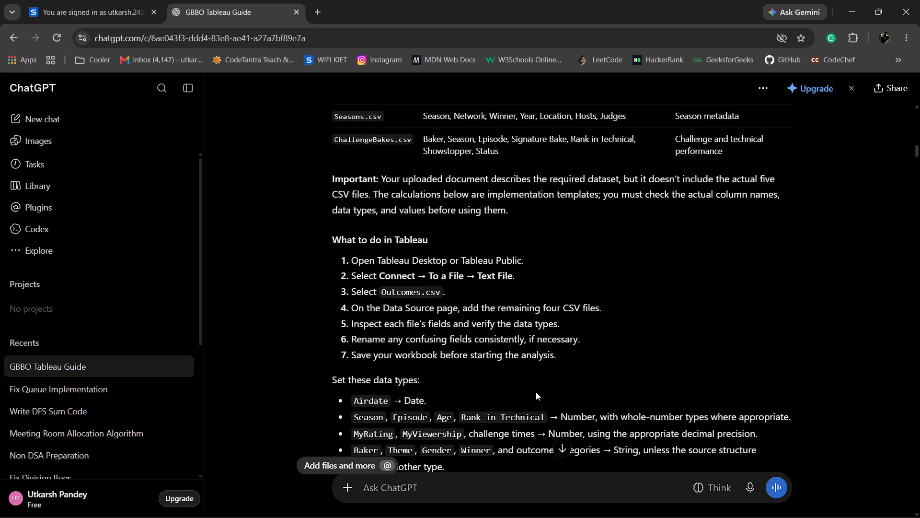
scroll(535, 388, "down", 2)
key("alt+Tab")
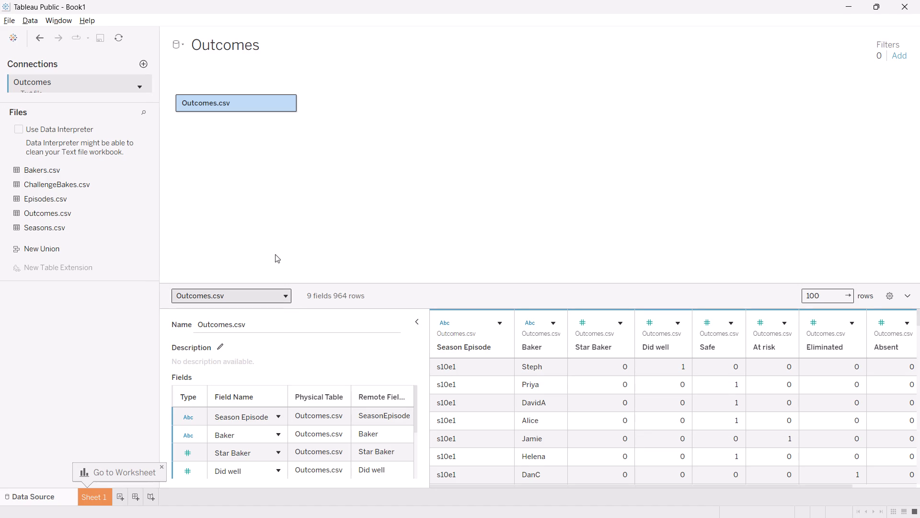
left_click_drag(84, 171, 291, 142)
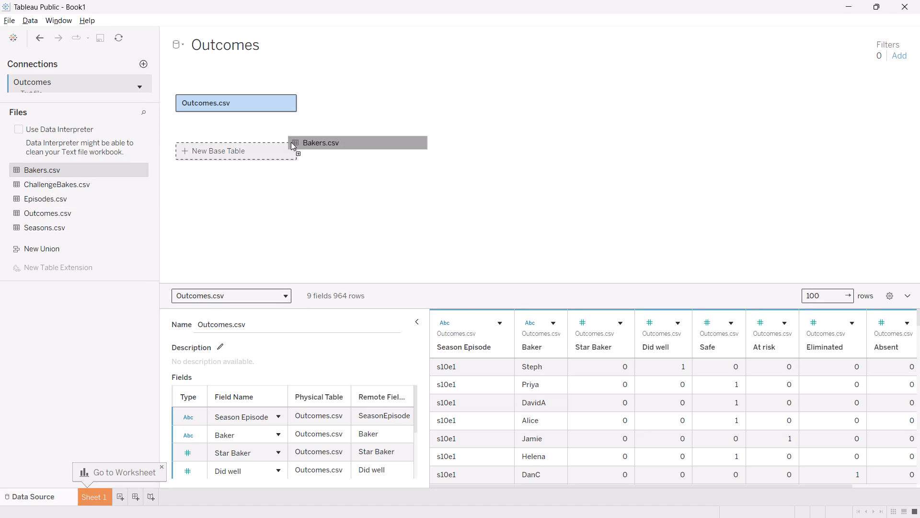
left_click_drag(291, 142, 290, 142)
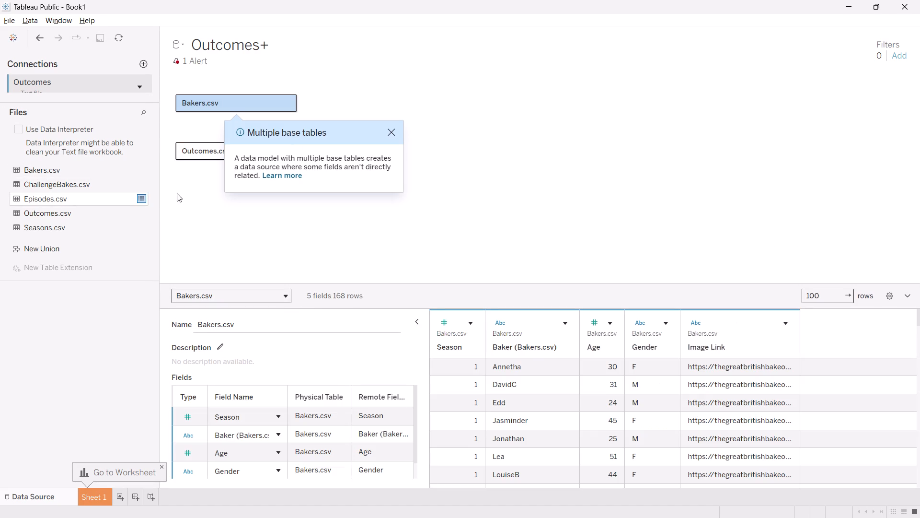
left_click(192, 149)
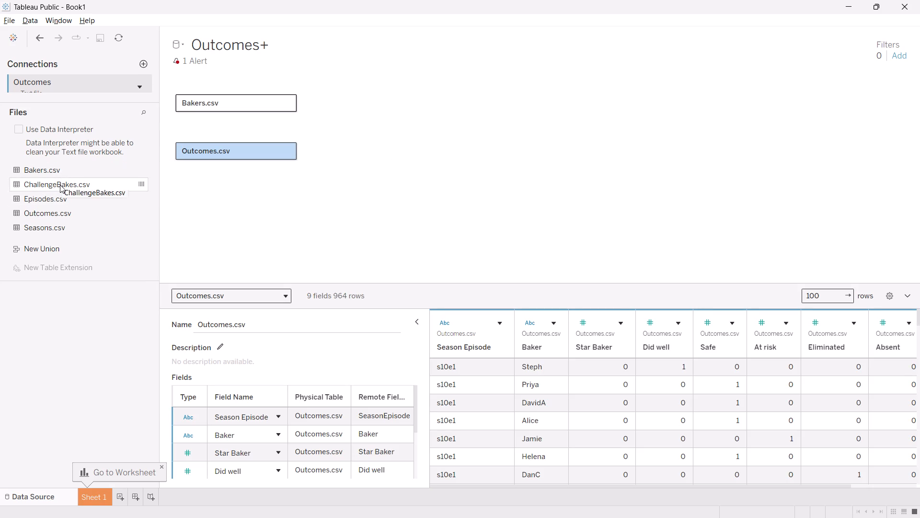
left_click_drag(57, 198, 370, 157)
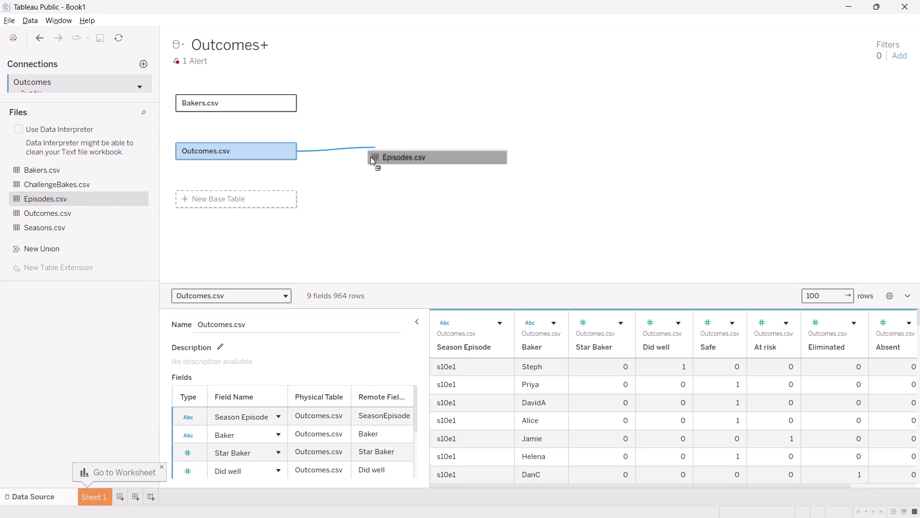
left_click_drag(370, 157, 266, 198)
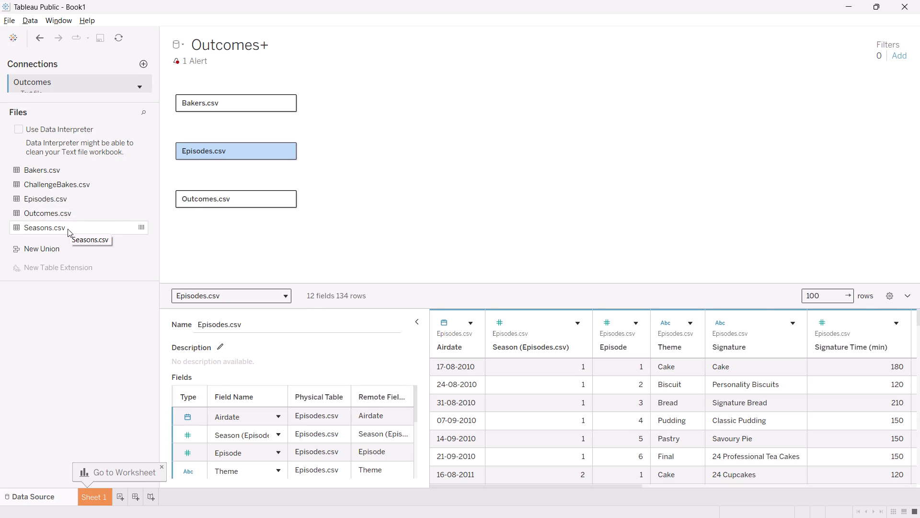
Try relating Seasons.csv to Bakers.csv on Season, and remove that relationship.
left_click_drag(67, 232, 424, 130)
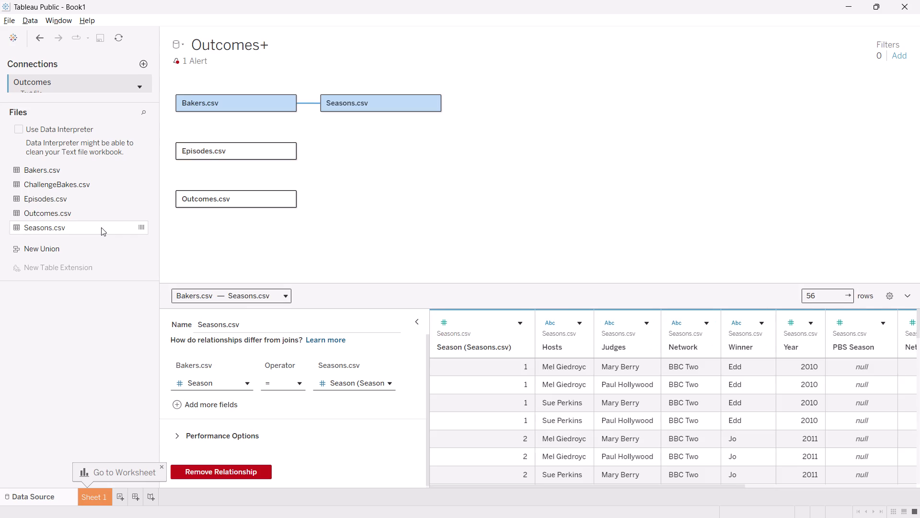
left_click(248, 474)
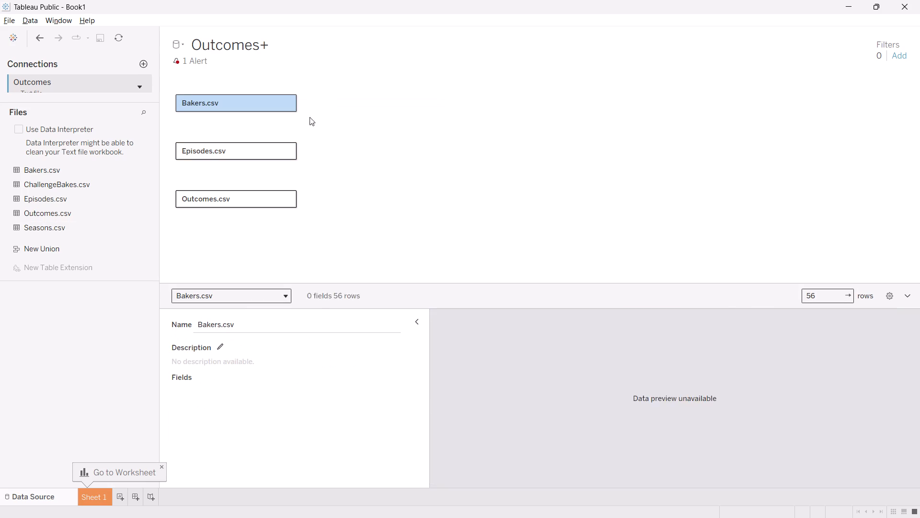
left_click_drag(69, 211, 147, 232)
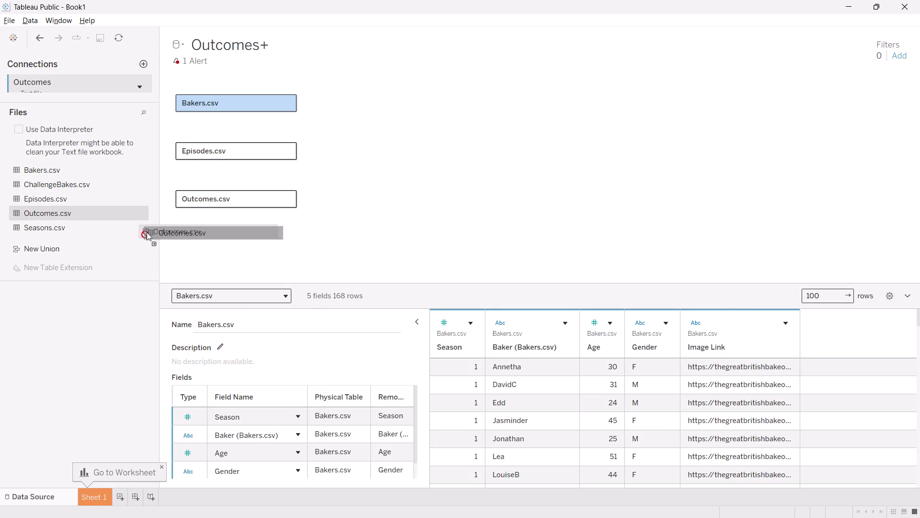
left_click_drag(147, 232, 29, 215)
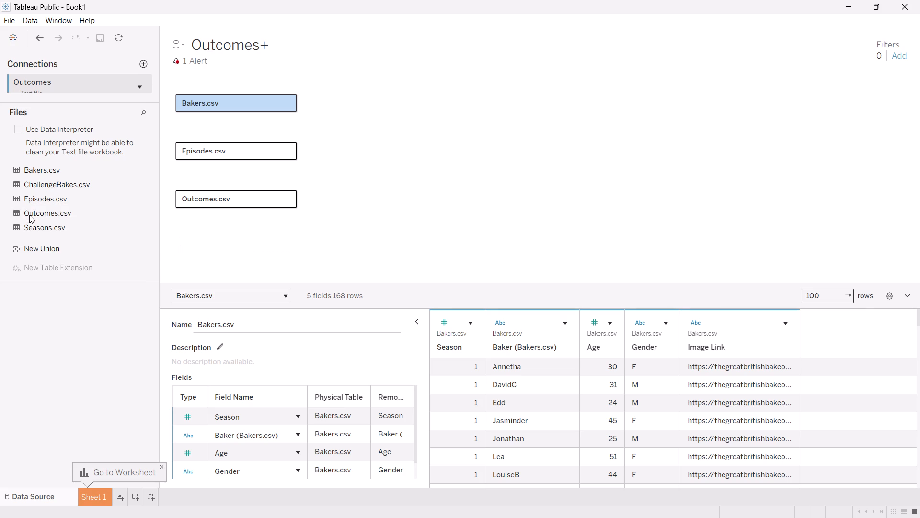
Add Seasons.csv and ChallengeBakes.csv to the data model as new base tables.
left_click_drag(46, 227, 226, 255)
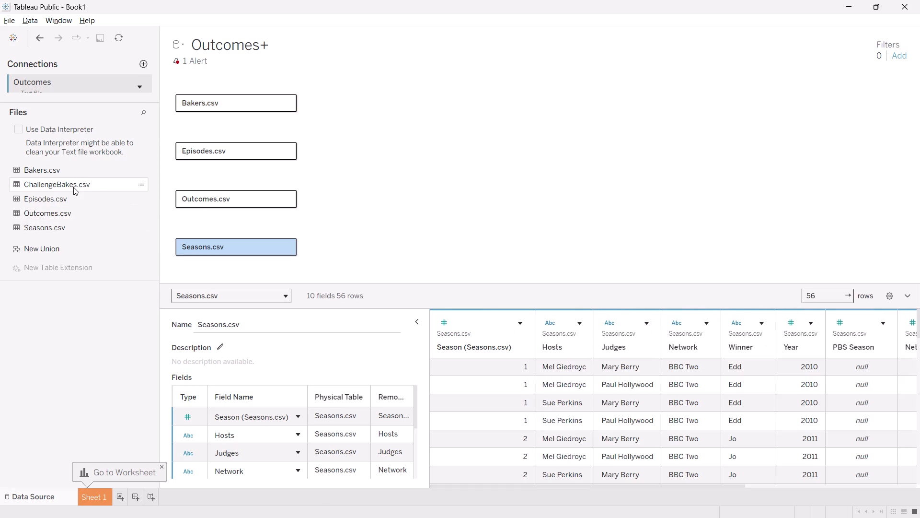
left_click_drag(73, 187, 296, 252)
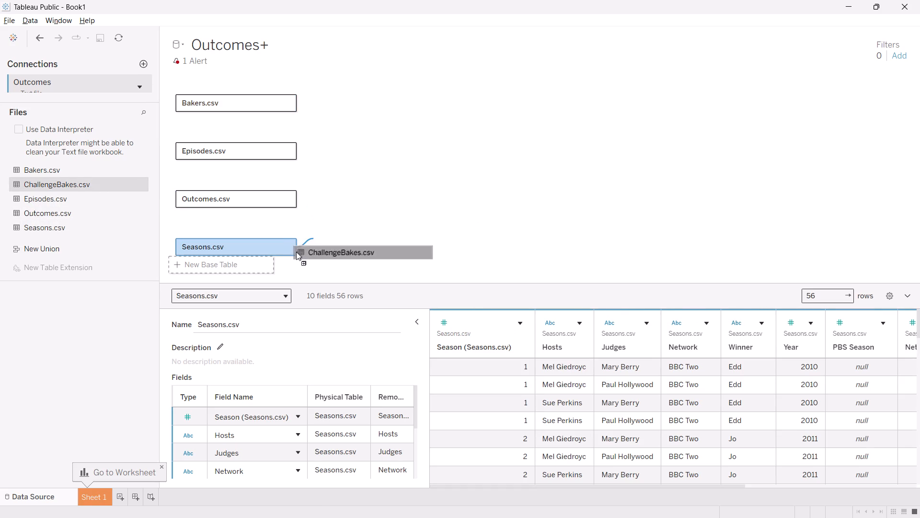
left_click_drag(296, 252, 259, 268)
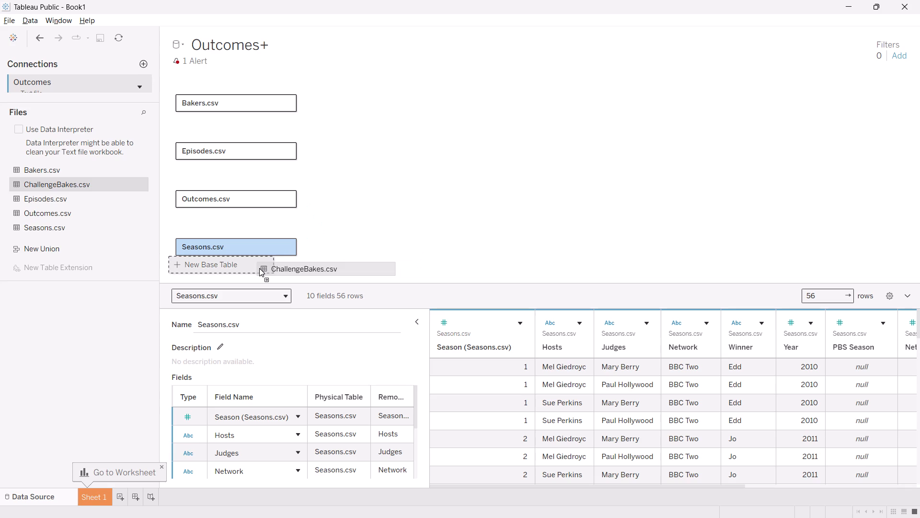
Compare the ChatGPT guide's Tableau setup, data-type and data-quality instructions with the tables in Tableau's data model.
key("alt+Tab")
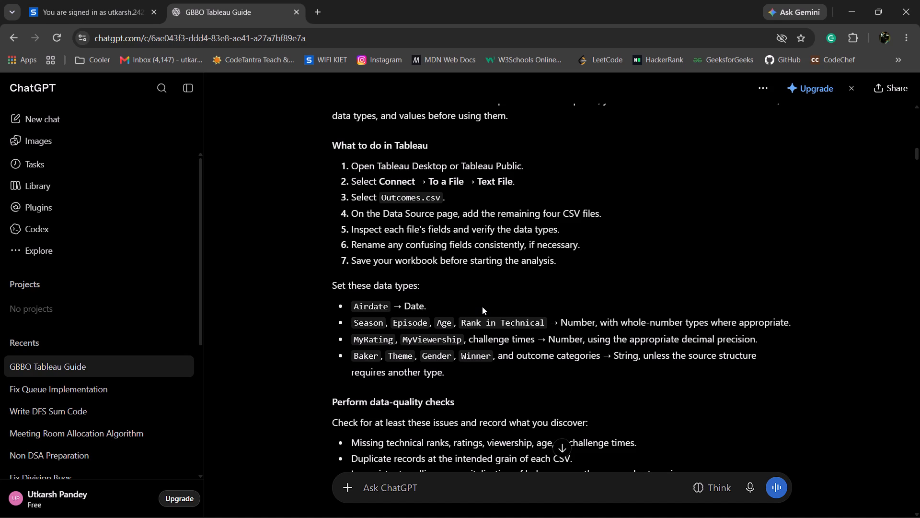
key("alt+Tab")
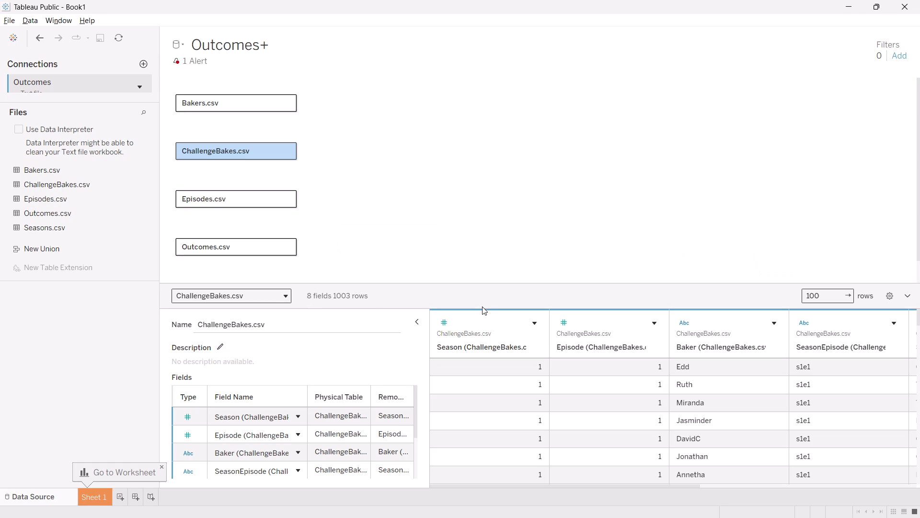
key("alt+Tab")
scroll(482, 306, "down", 1)
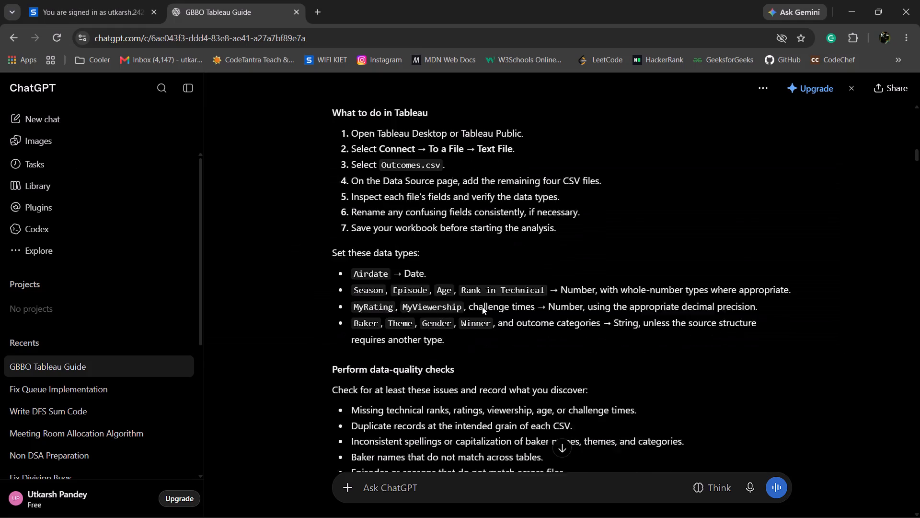
scroll(482, 306, "down", 3)
scroll(482, 306, "up", 1)
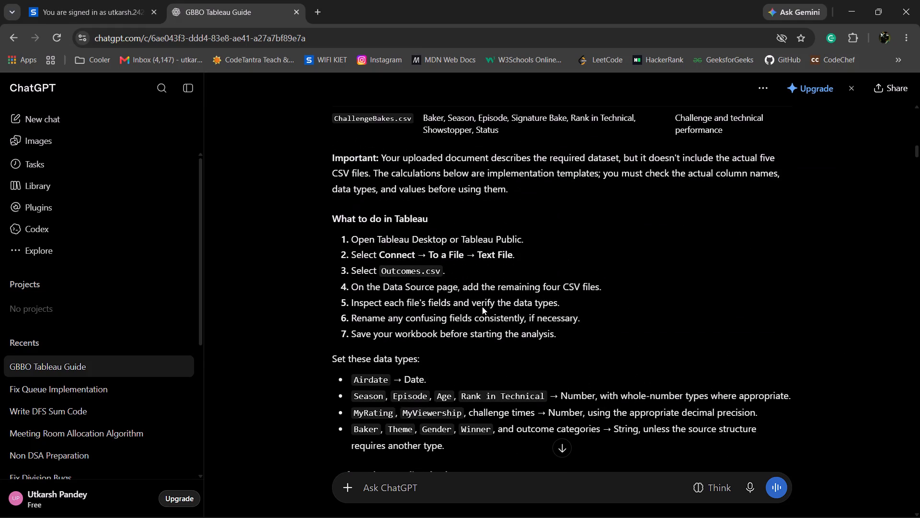
scroll(482, 306, "up", 1)
key("alt+Tab")
scroll(418, 231, "down", 1)
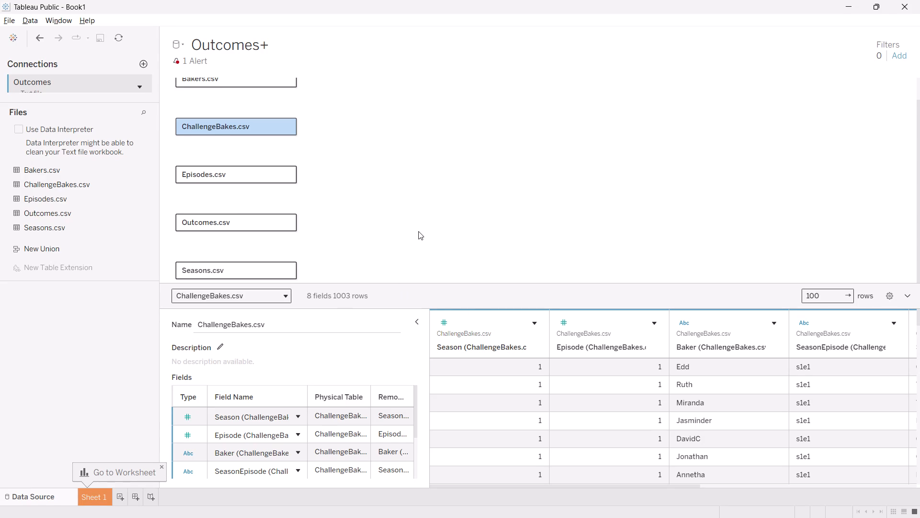
scroll(418, 231, "down", 1)
scroll(412, 229, "up", 1)
scroll(412, 229, "down", 1)
key("alt+Tab")
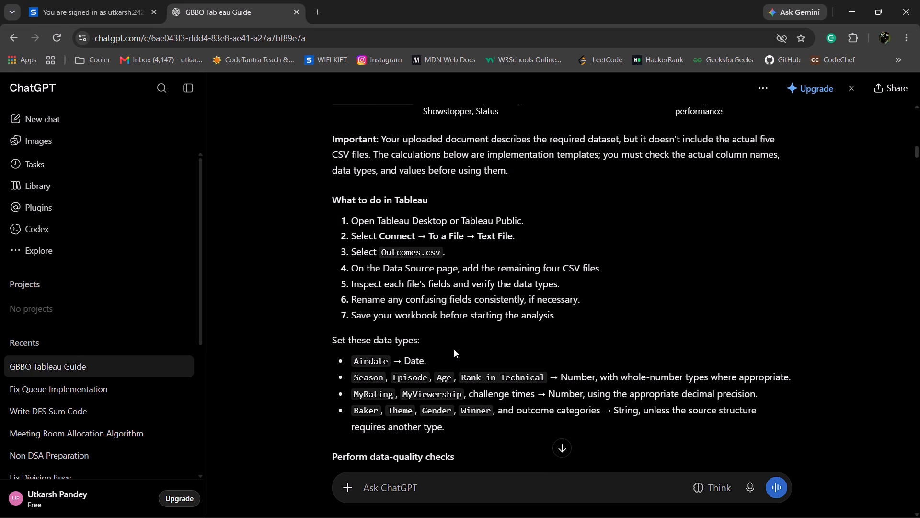
scroll(454, 349, "down", 4)
scroll(454, 349, "up", 1)
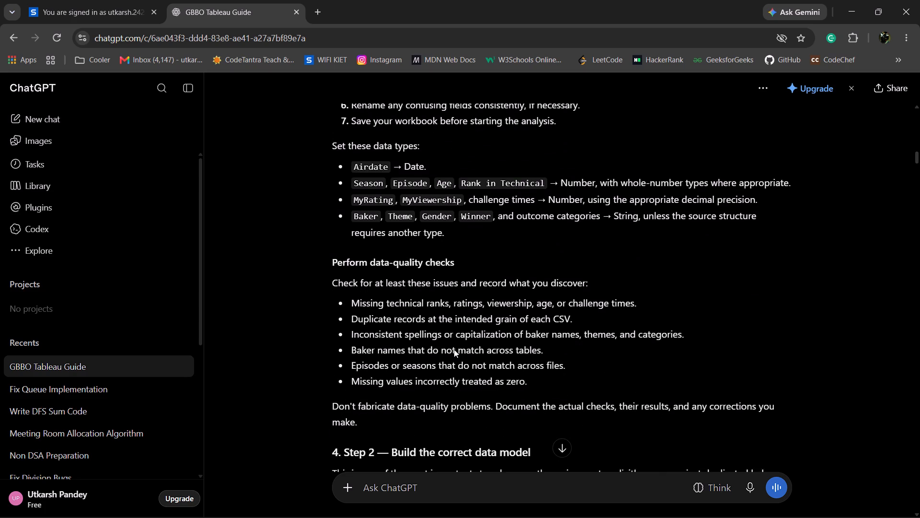
scroll(454, 349, "up", 1)
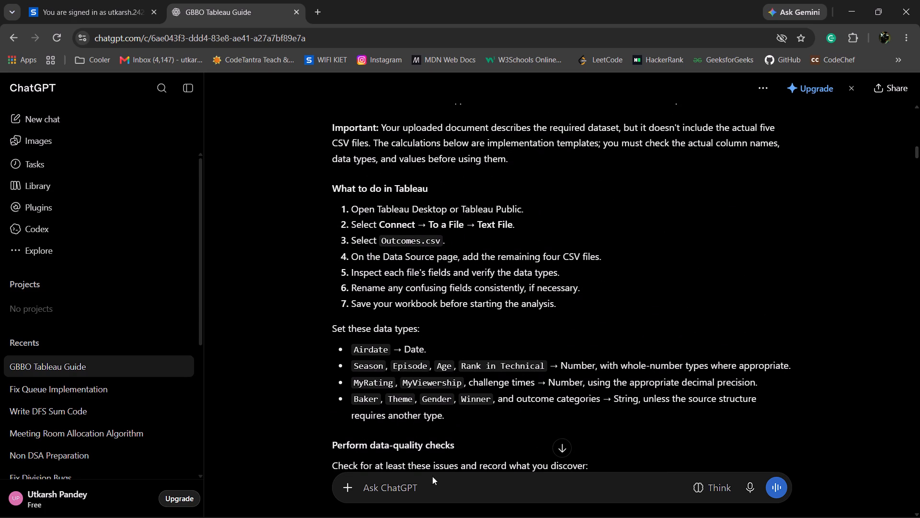
Capture a screenshot of Tableau's data model canvas covering the stacked base tables.
left_click(432, 478)
key("alt+Tab")
key("Print")
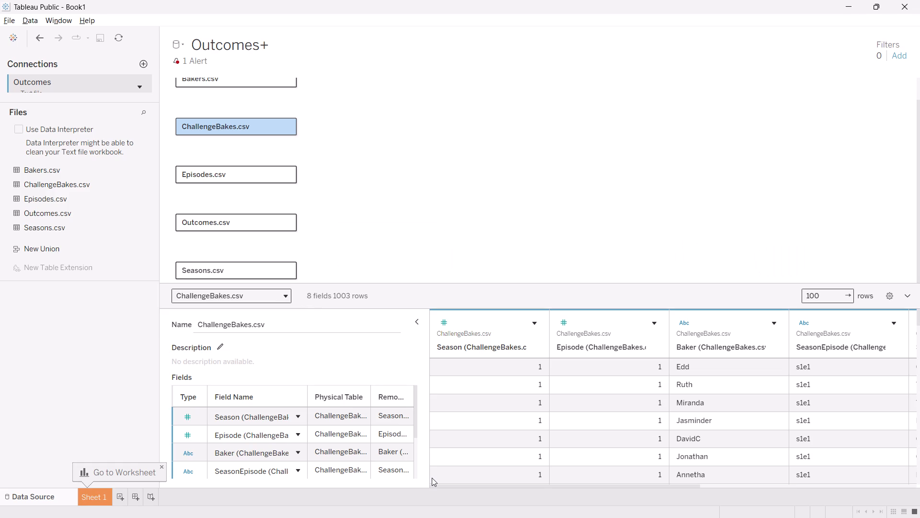
left_click_drag(160, 20, 356, 340)
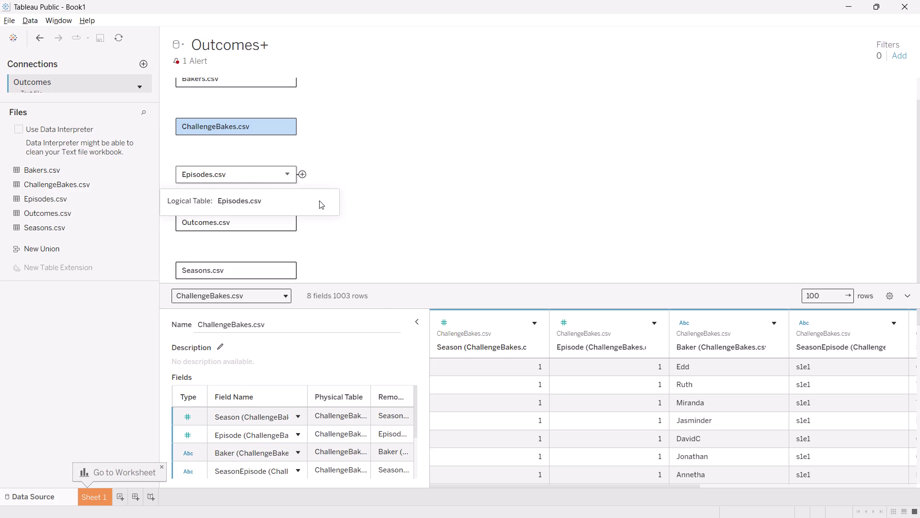
left_click_drag(319, 200, 412, 270)
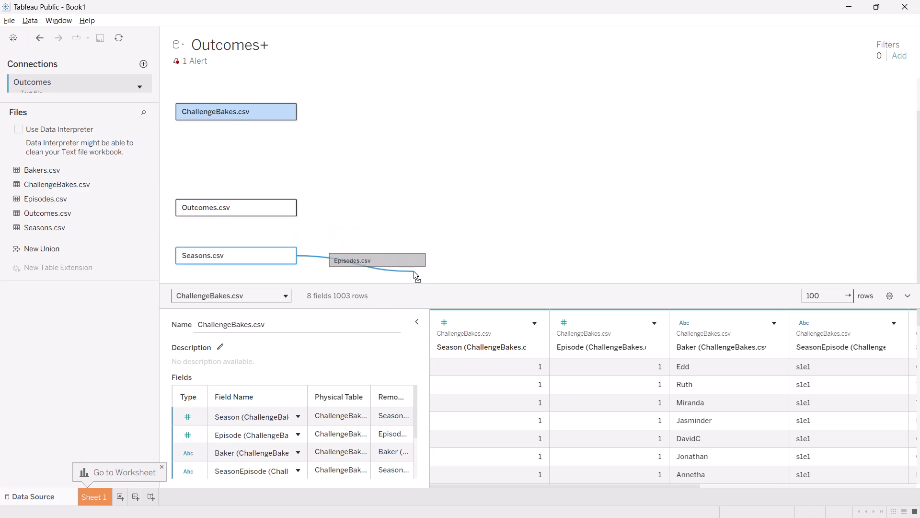
left_click_drag(412, 270, 412, 270)
scroll(412, 270, "down", 2)
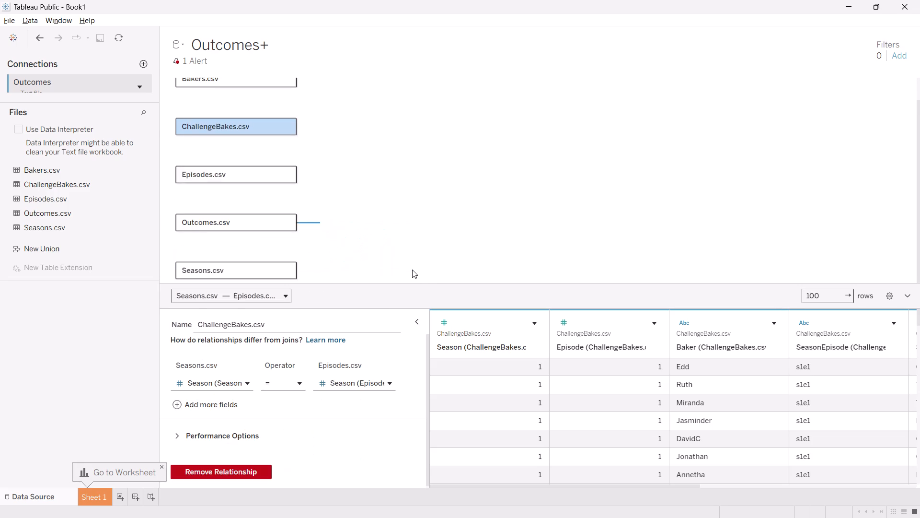
scroll(412, 270, "down", 1)
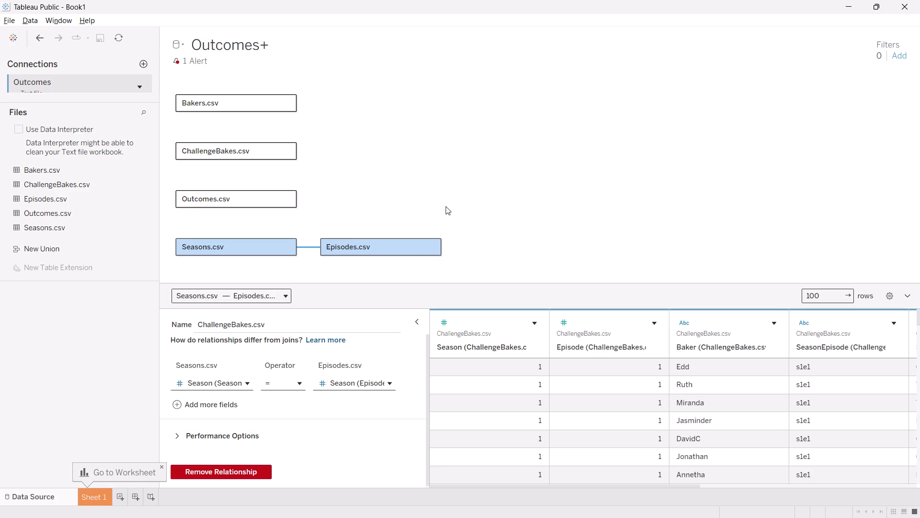
scroll(446, 206, "up", 1)
Examine ChatGPT's relationship instructions, candidate matching fields for each table pair, and advice on the data source alert.
key("alt+Tab")
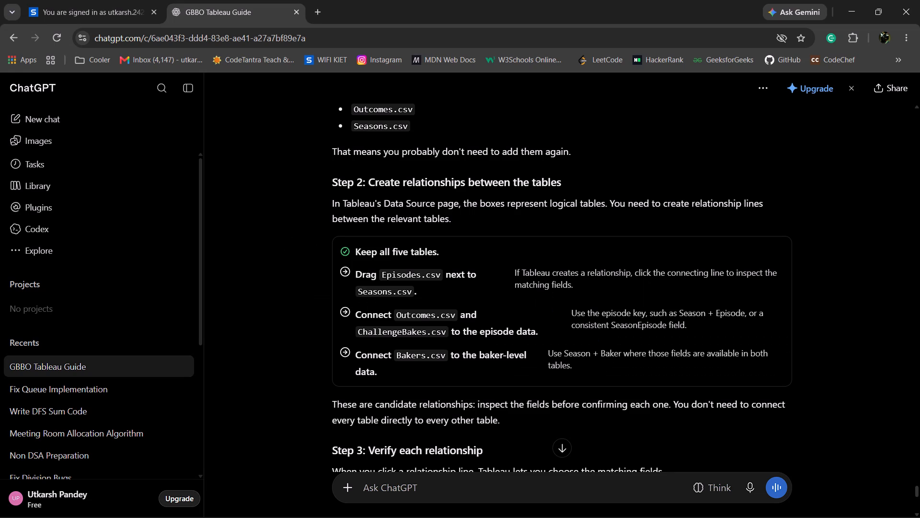
key("alt+Tab")
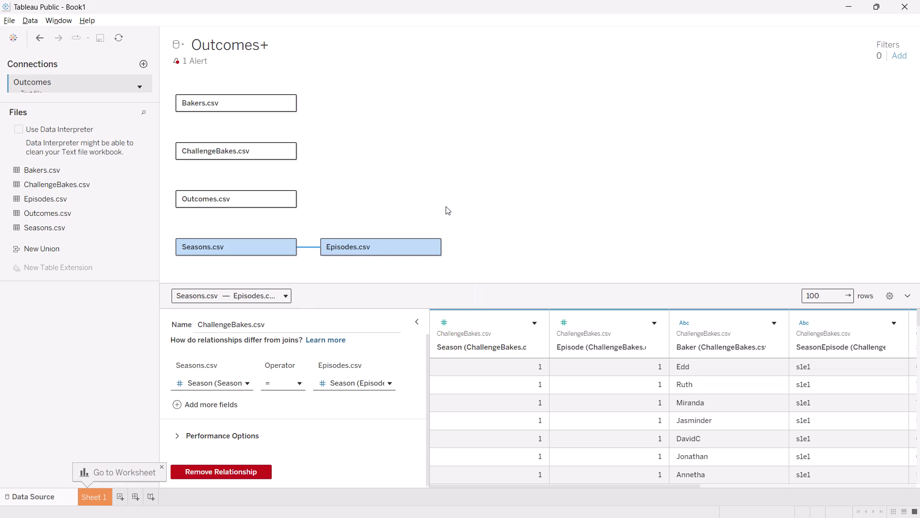
key("alt+Tab")
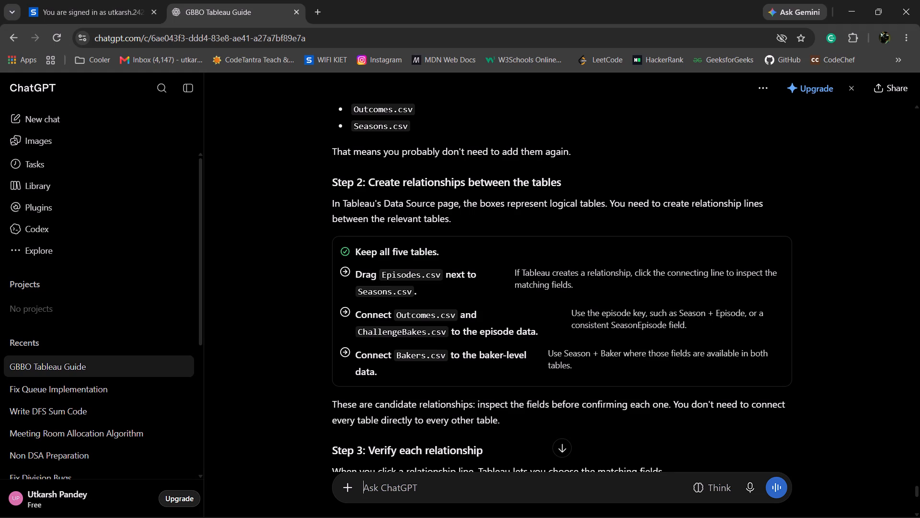
scroll(446, 206, "down", 3)
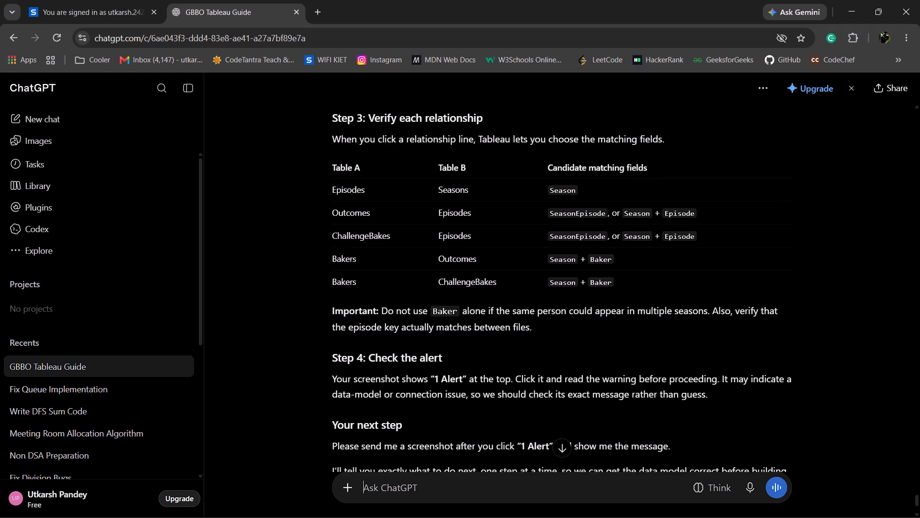
scroll(446, 206, "down", 2)
scroll(446, 206, "up", 2)
scroll(446, 206, "down", 2)
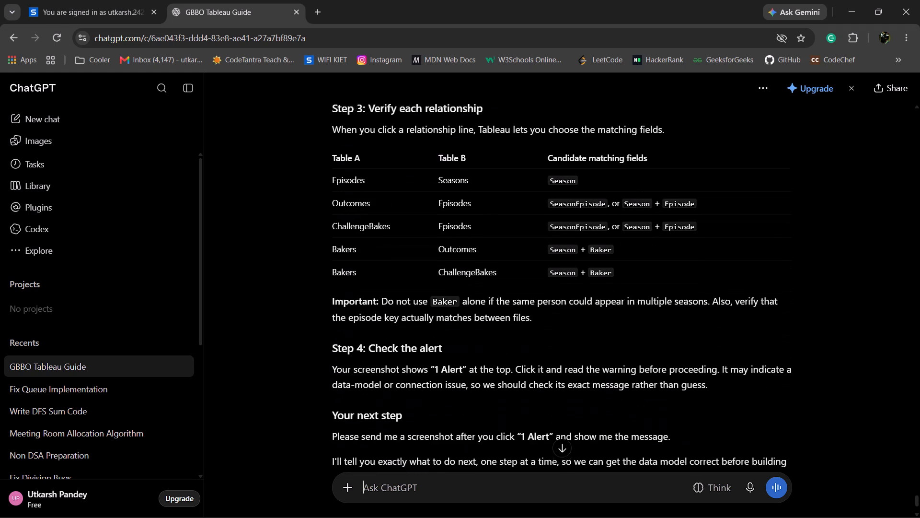
scroll(446, 206, "down", 3)
scroll(446, 206, "up", 5)
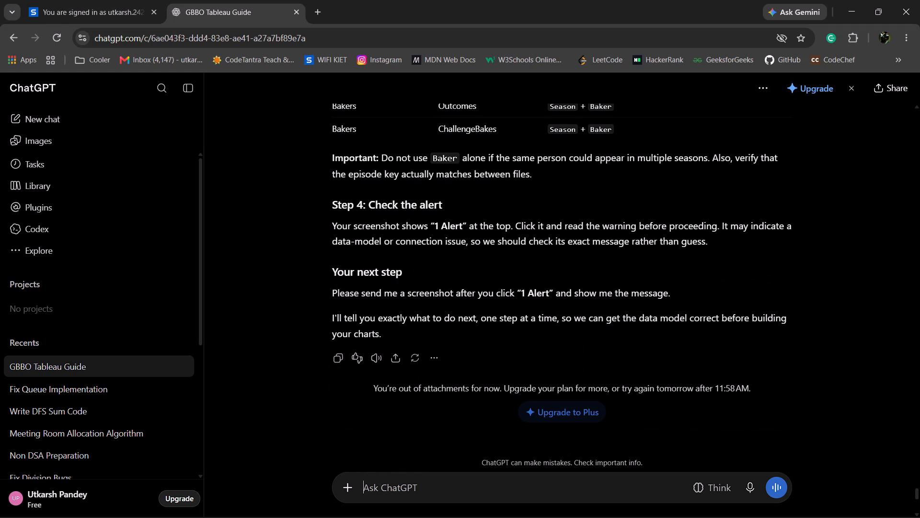
scroll(446, 206, "up", 2)
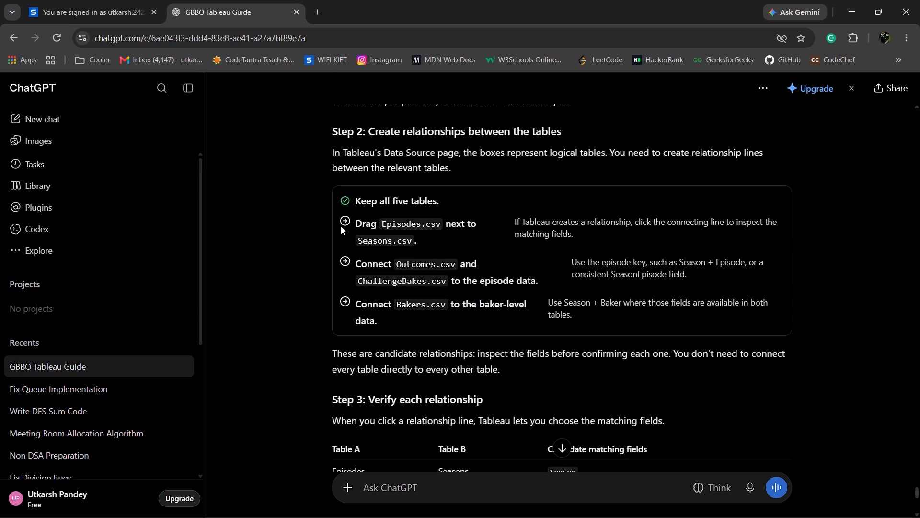
Switch to Tableau and attach the Outcomes.csv table to Episodes.csv in the data model, following ChatGPT's relationship instructions.
key("alt+Tab")
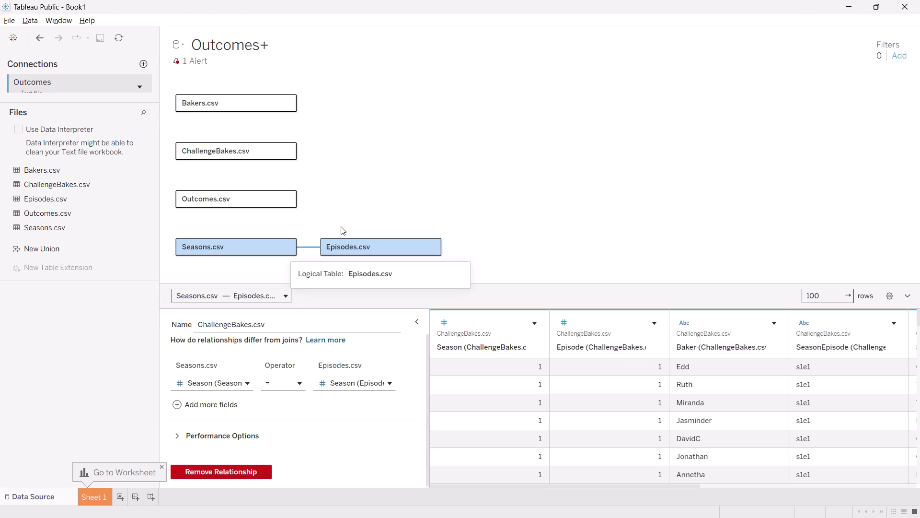
key("alt+Tab")
key("alt+Tab")
left_click_drag(251, 201, 534, 229)
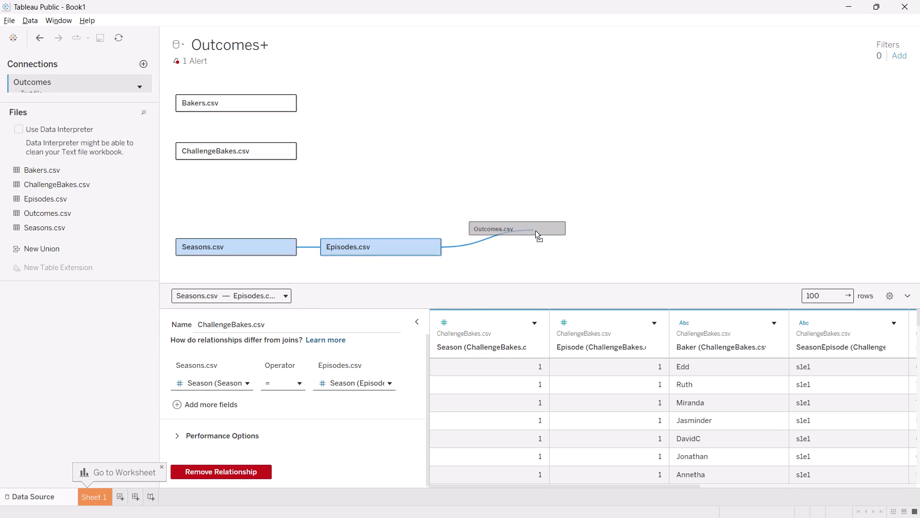
left_click_drag(534, 229, 555, 211)
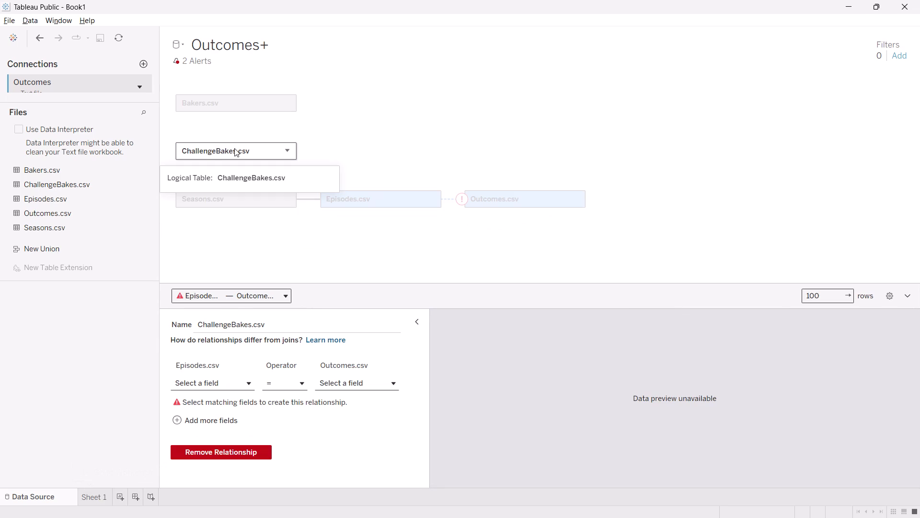
Attach the ChallengeBakes.csv table to Episodes.csv as a second branch below Outcomes.csv.
left_click_drag(234, 148, 512, 237)
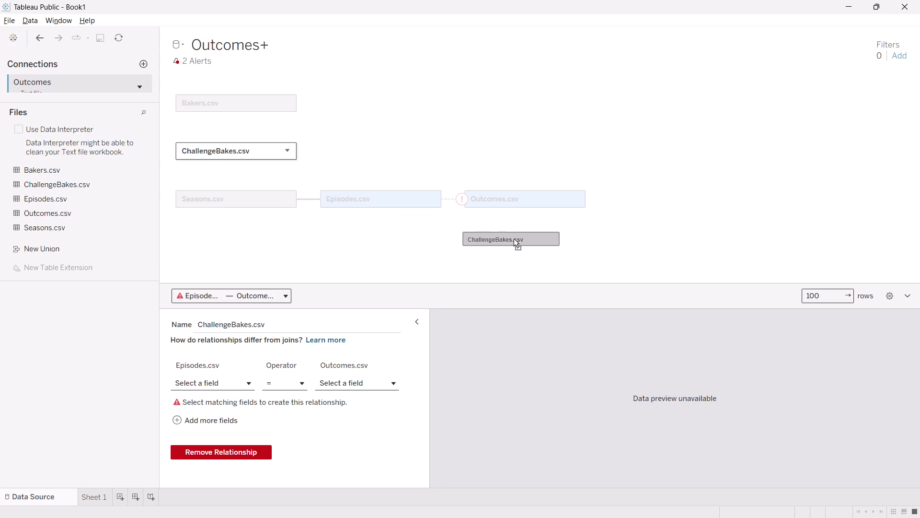
left_click_drag(512, 237, 512, 239)
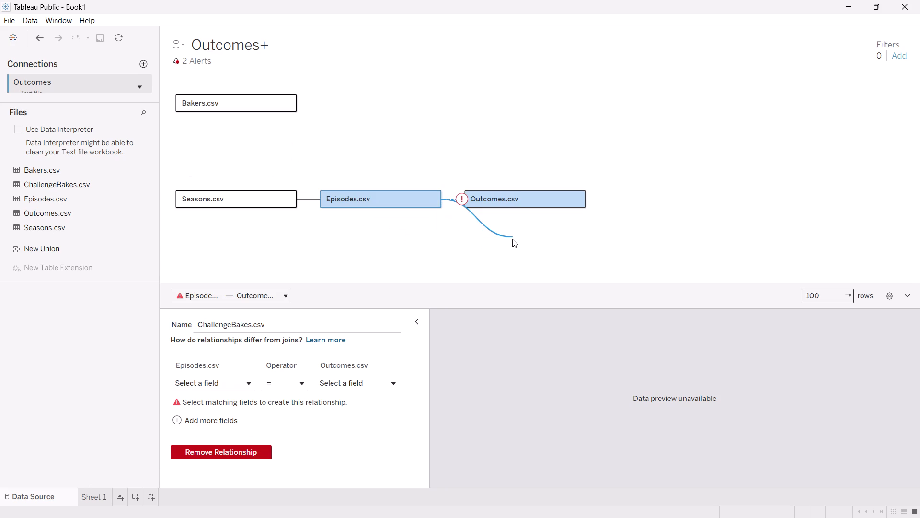
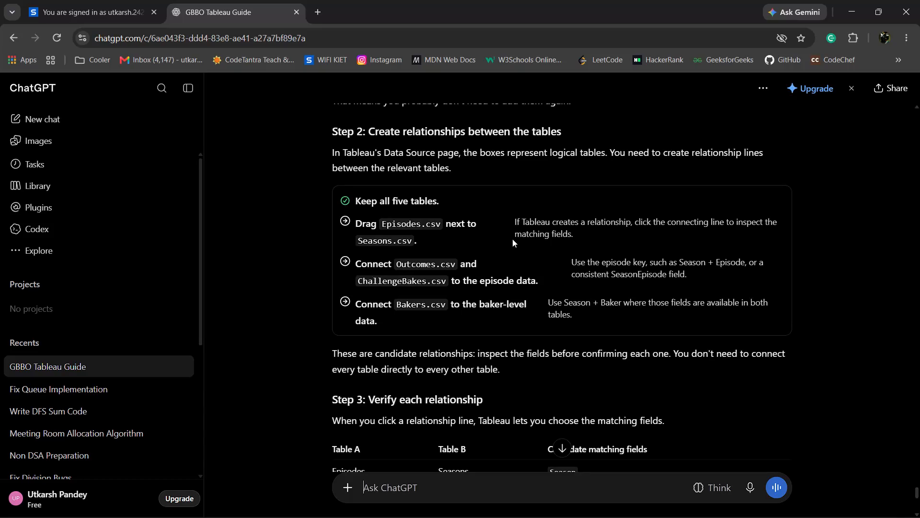
In Tableau, show the field details of the ChallengeBakes.csv table and compare them with ChatGPT's relationship instructions.
key("alt+Tab")
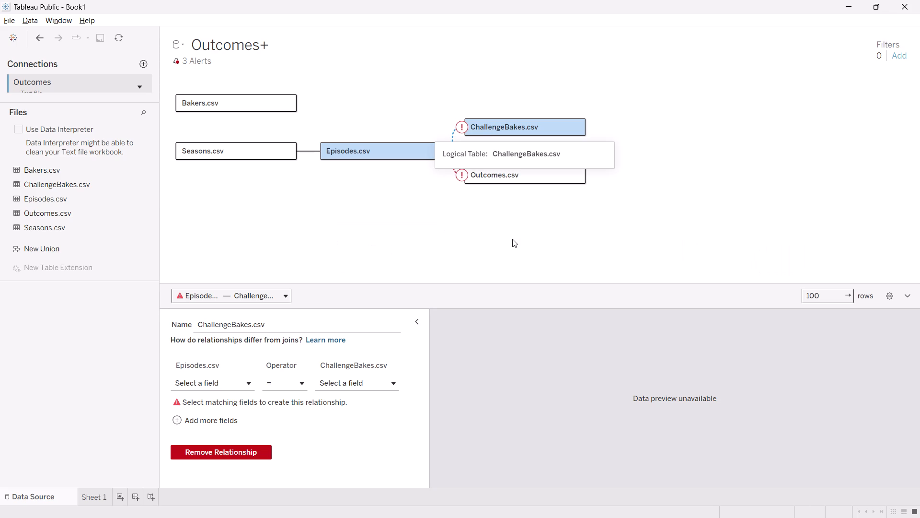
left_click(497, 125)
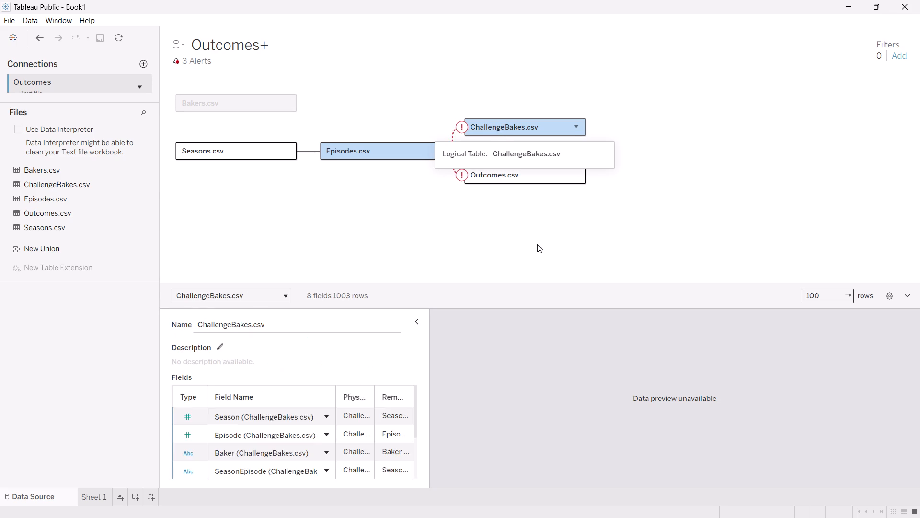
key("alt+Tab")
key("alt+Tab")
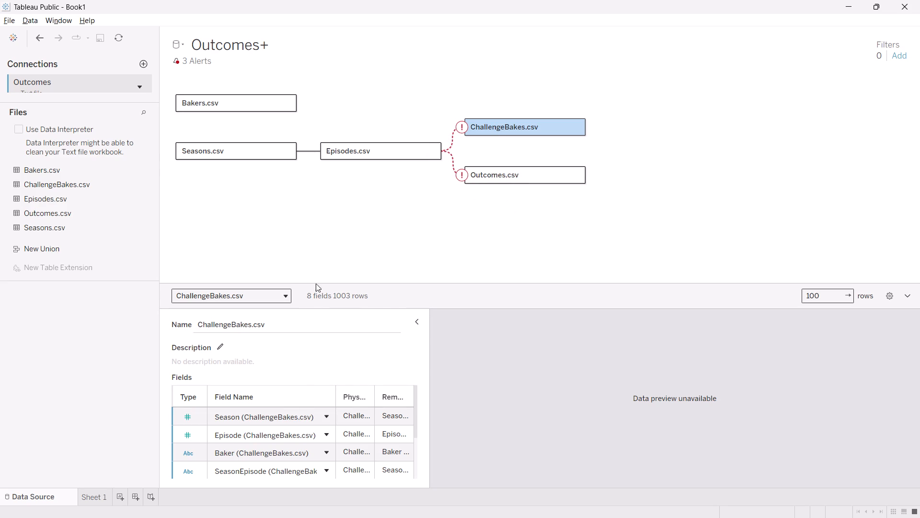
Examine the field list of ChallengeBakes.csv to see which fields could relate it to Episodes.csv.
scroll(299, 377, "down", 1)
scroll(361, 417, "down", 1)
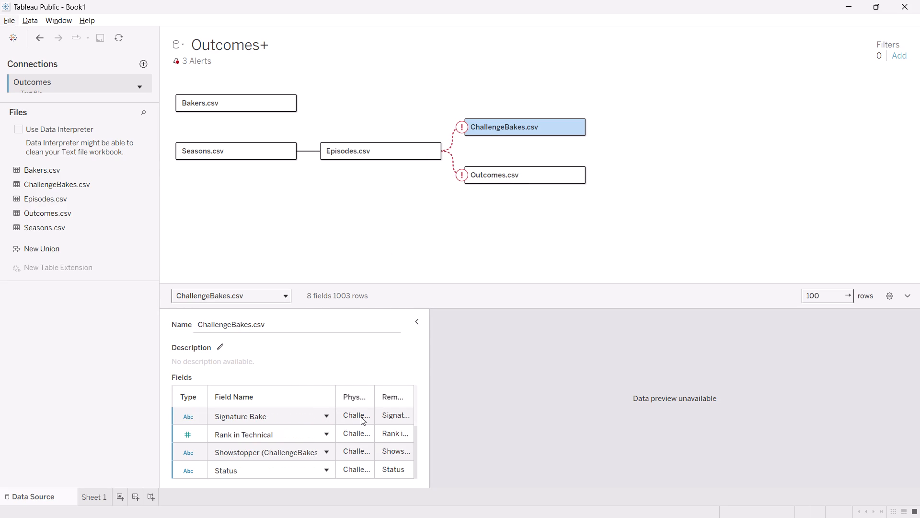
scroll(332, 432, "down", 1)
scroll(332, 432, "up", 1)
scroll(285, 460, "up", 2)
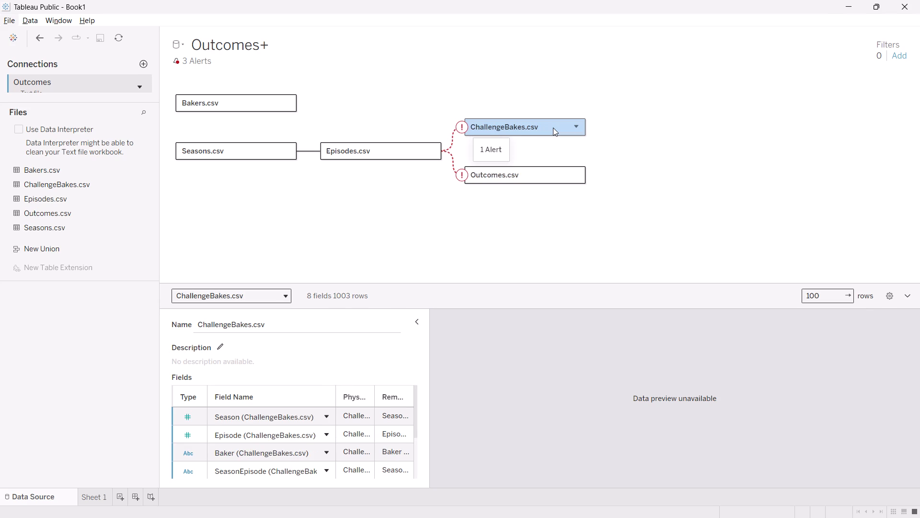
left_click(553, 128)
left_click(553, 128)
left_click(550, 89)
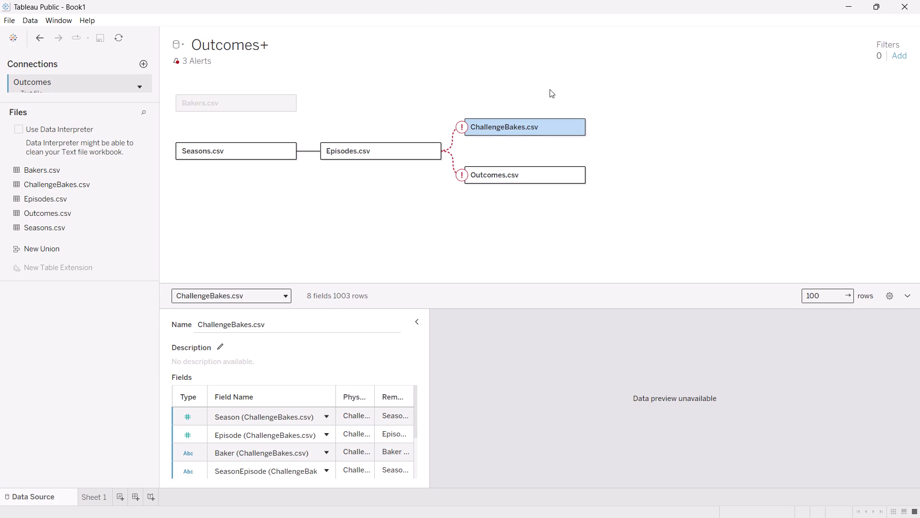
Check ChatGPT's relationship instructions and candidate matching fields for ChallengeBakes and Episodes, comparing with the data model in Tableau.
key("alt+Tab")
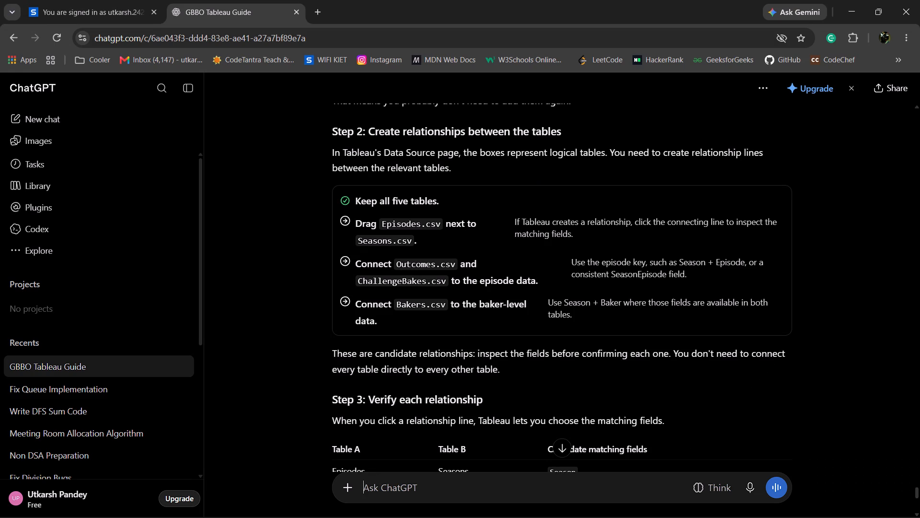
scroll(531, 232, "down", 2)
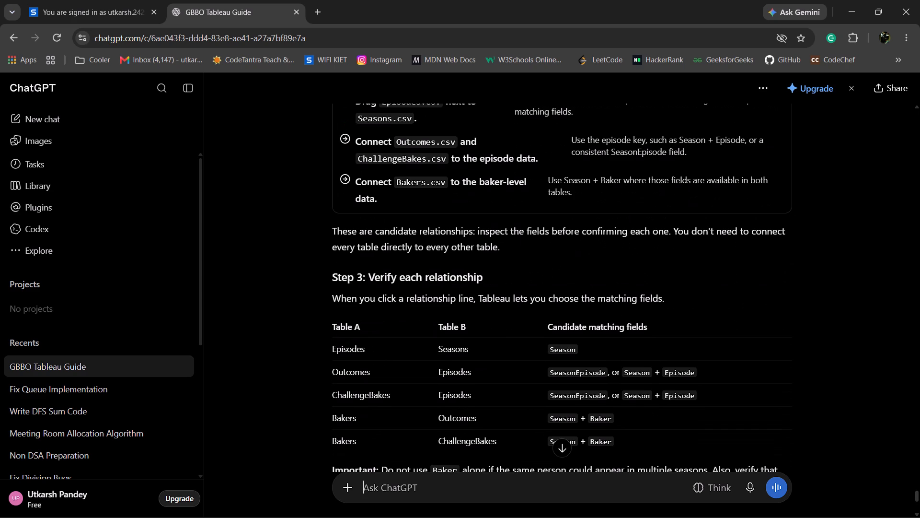
scroll(450, 435, "up", 1)
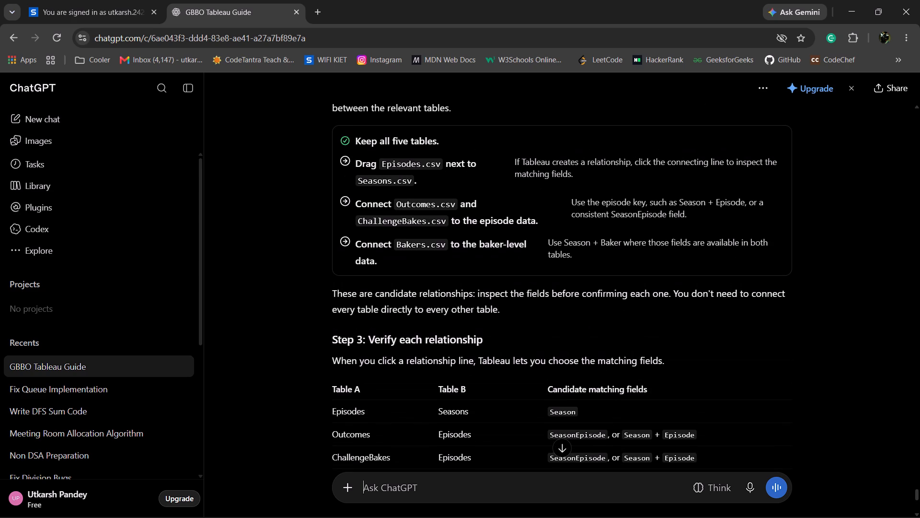
key("alt+Tab")
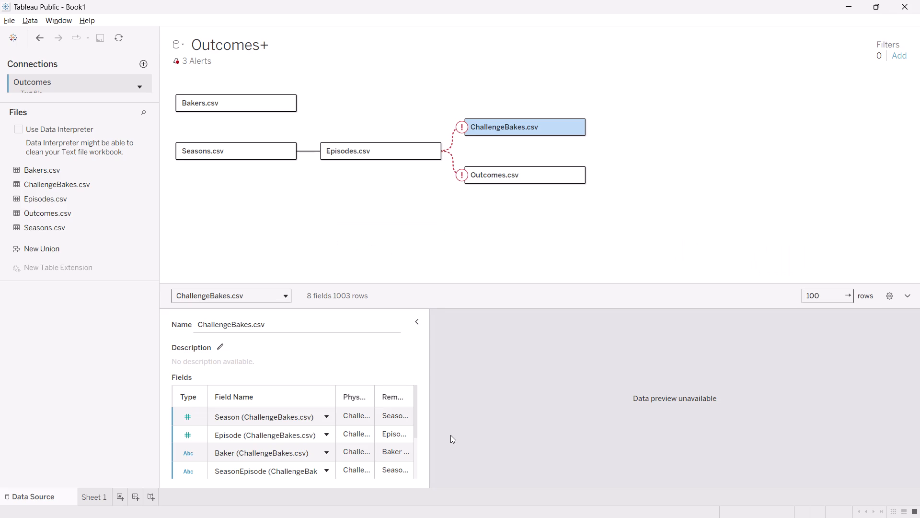
key("alt+Tab")
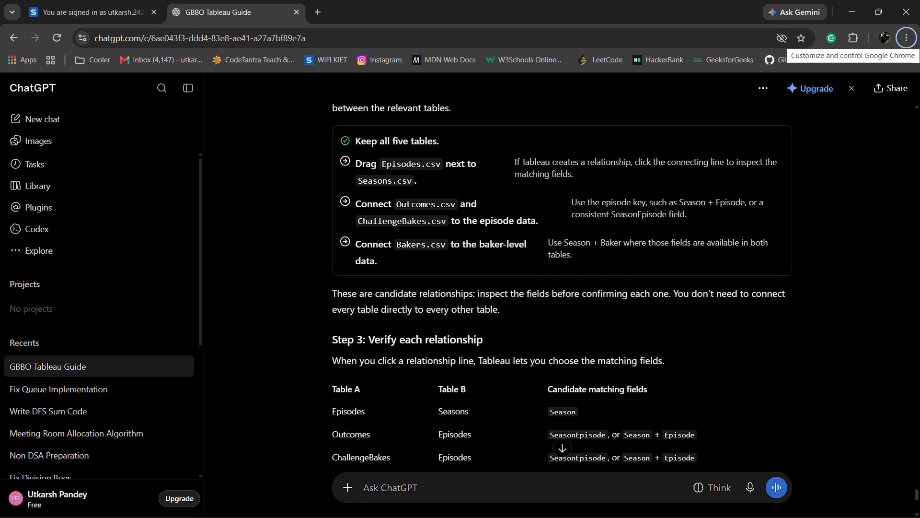
key("alt+Tab")
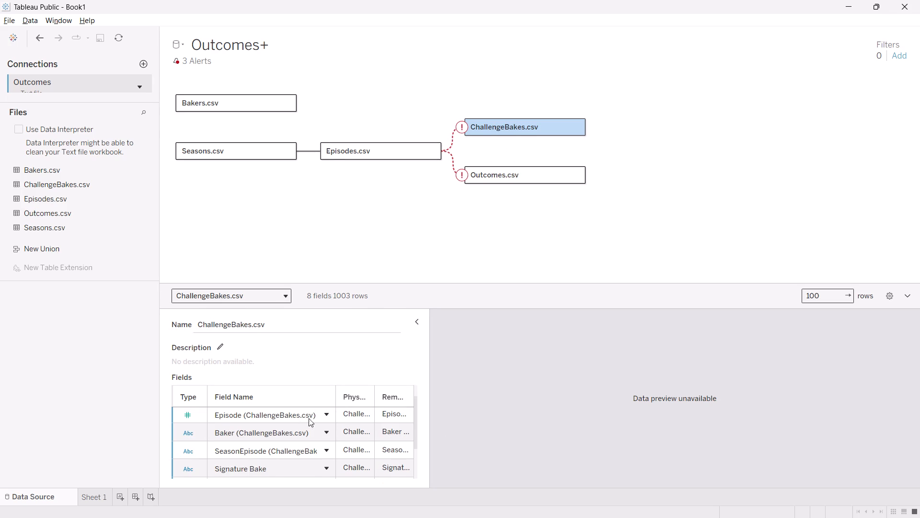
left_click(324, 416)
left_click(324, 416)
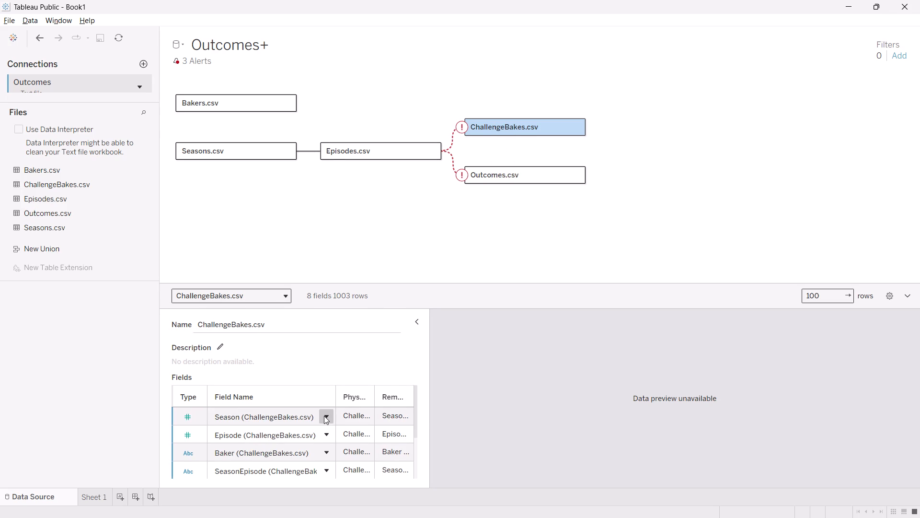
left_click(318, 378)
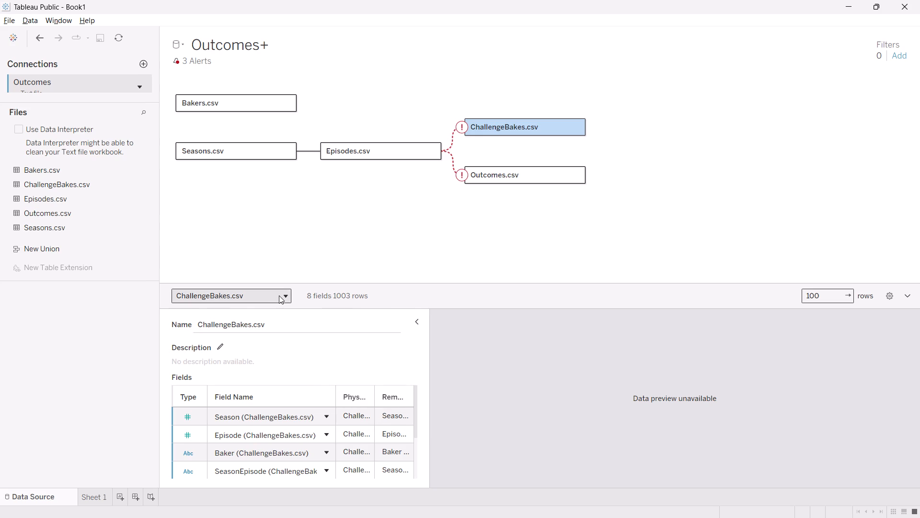
Open the Episodes.csv–ChallengeBakes.csv relationship and choose Episode as the Episodes.csv matching field, consulting ChatGPT's field suggestions.
left_click(279, 295)
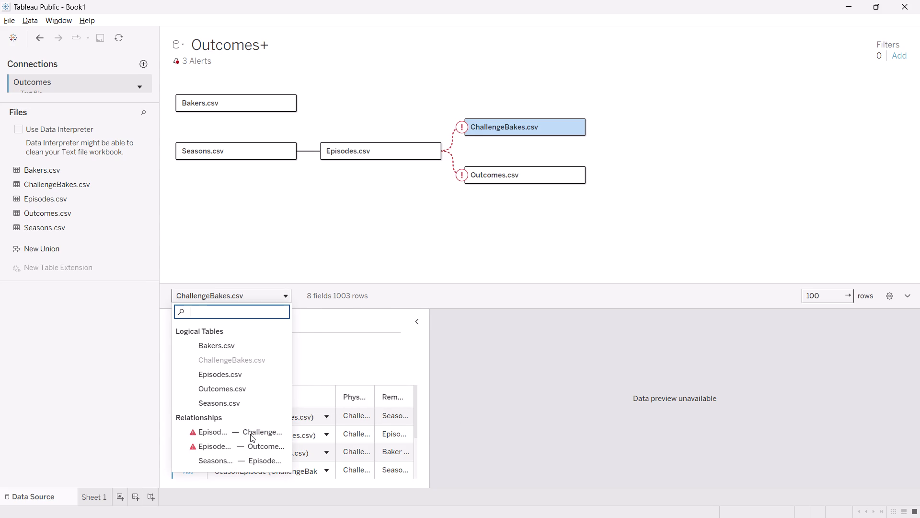
left_click(250, 434)
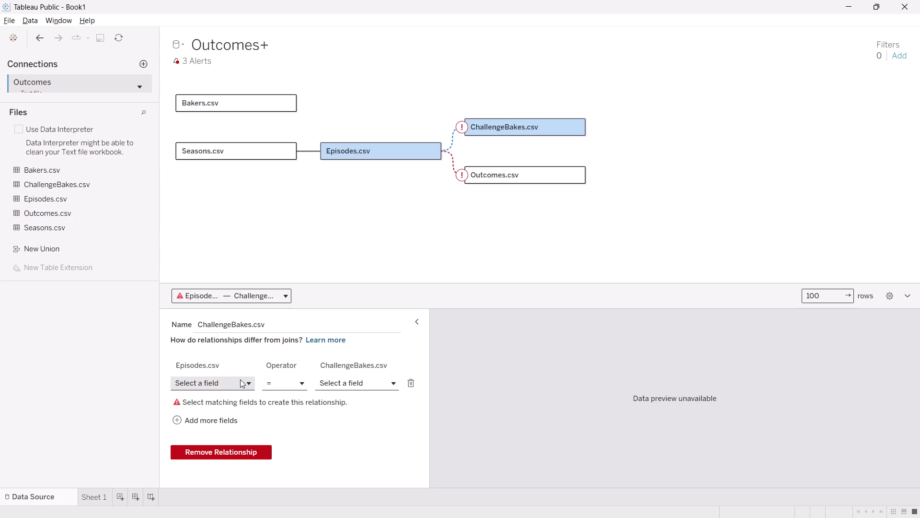
key("alt+Tab")
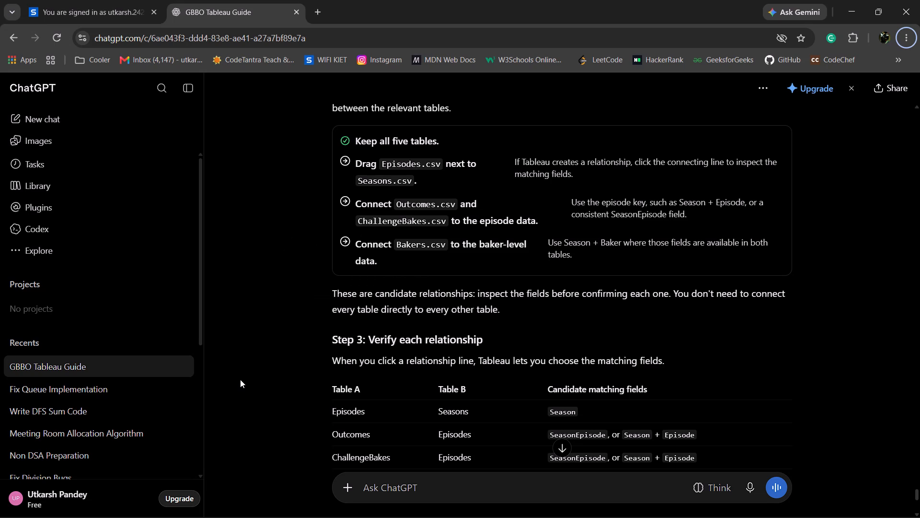
key("alt+Tab")
left_click(251, 385)
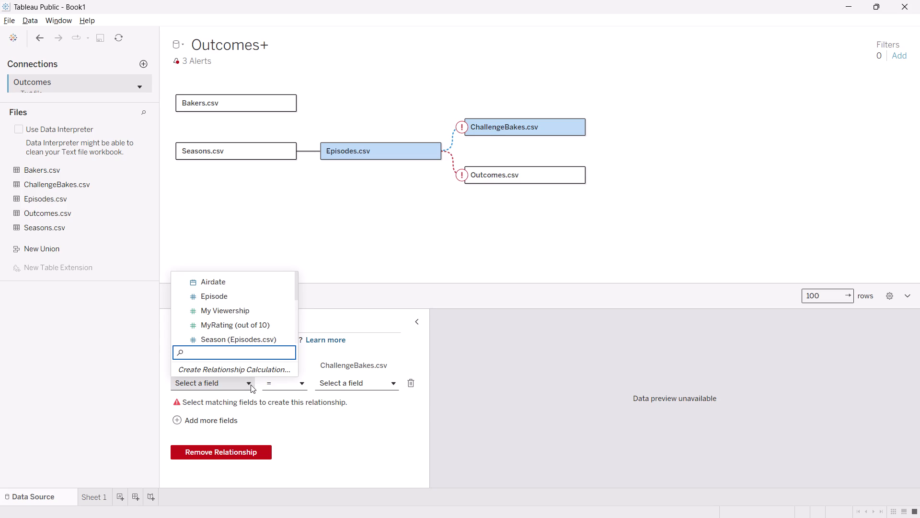
left_click(235, 297)
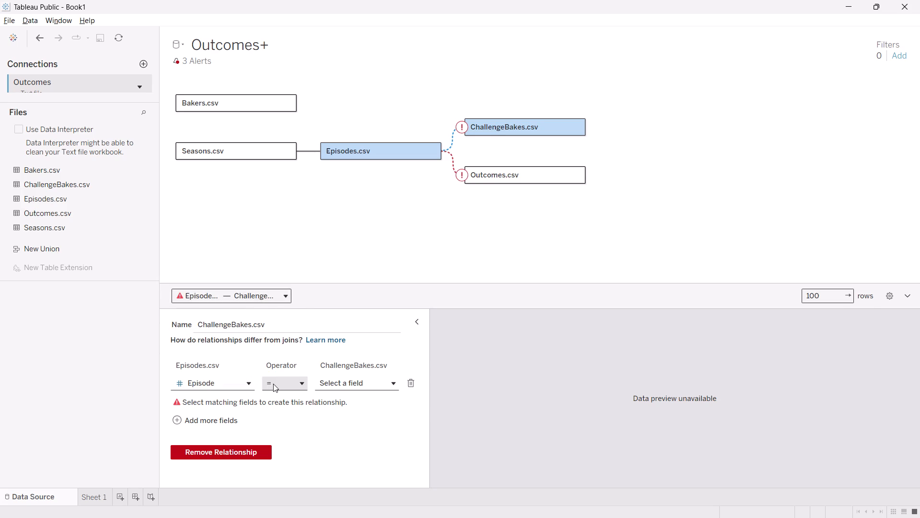
key("alt+Tab")
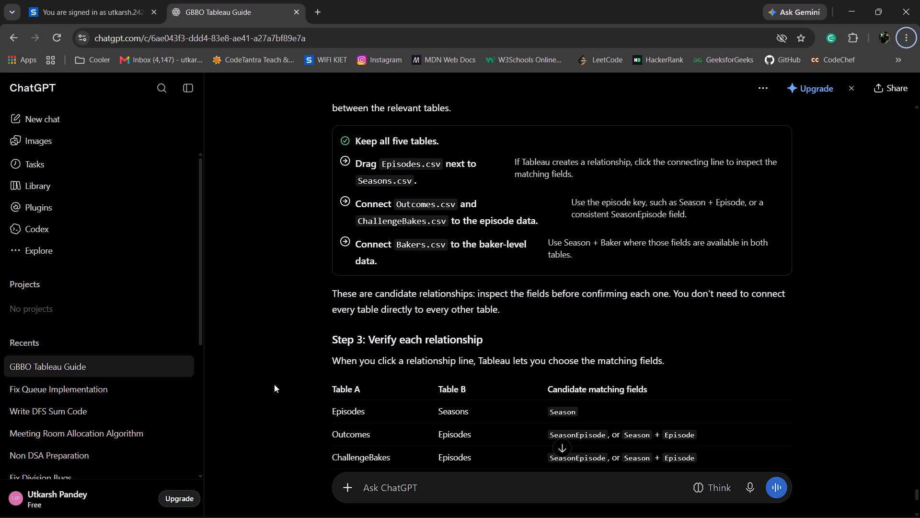
key("alt+Tab")
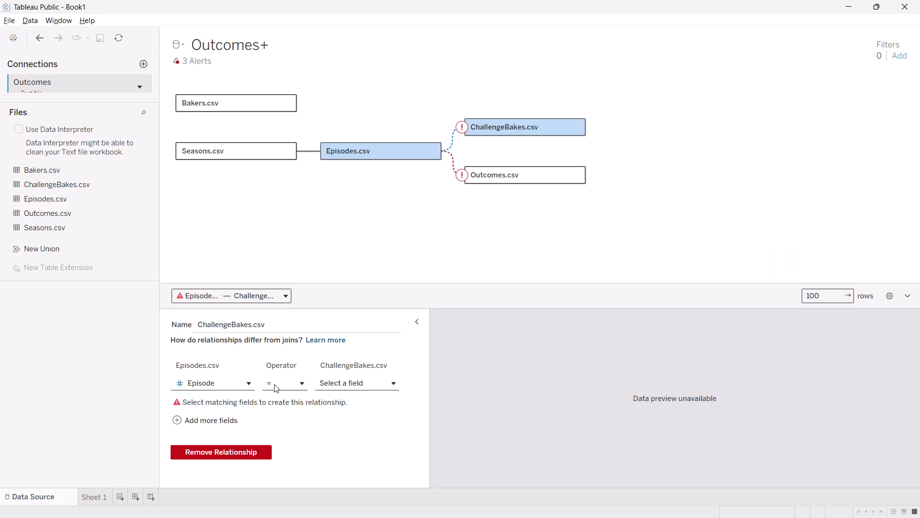
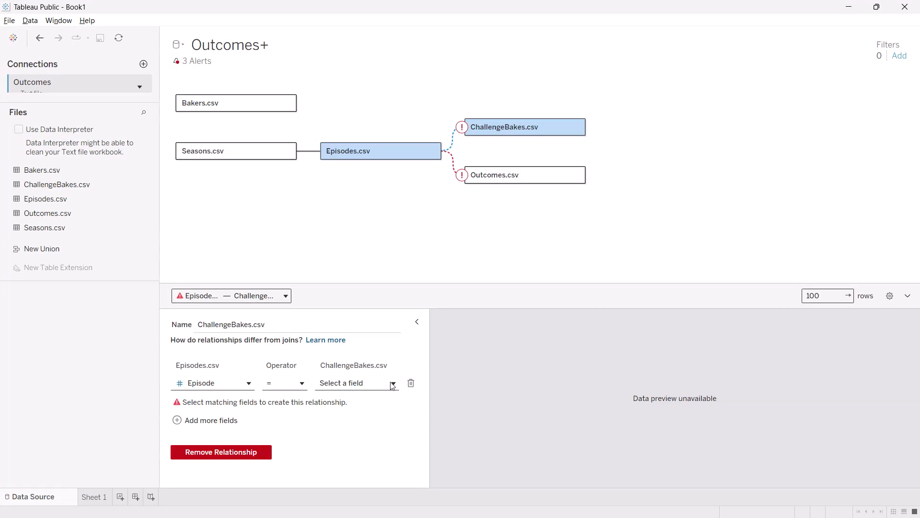
Choose Season (ChallengeBakes.csv) as the ChallengeBakes.csv matching field in the Episodes.csv–ChallengeBakes.csv relationship, consulting ChatGPT's candidate fields.
key("alt+Tab")
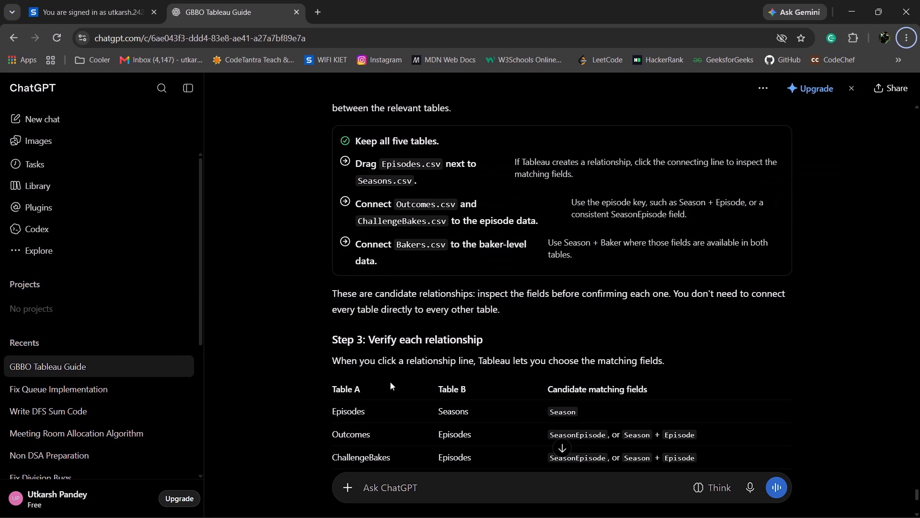
key("alt+Tab")
left_click(390, 382)
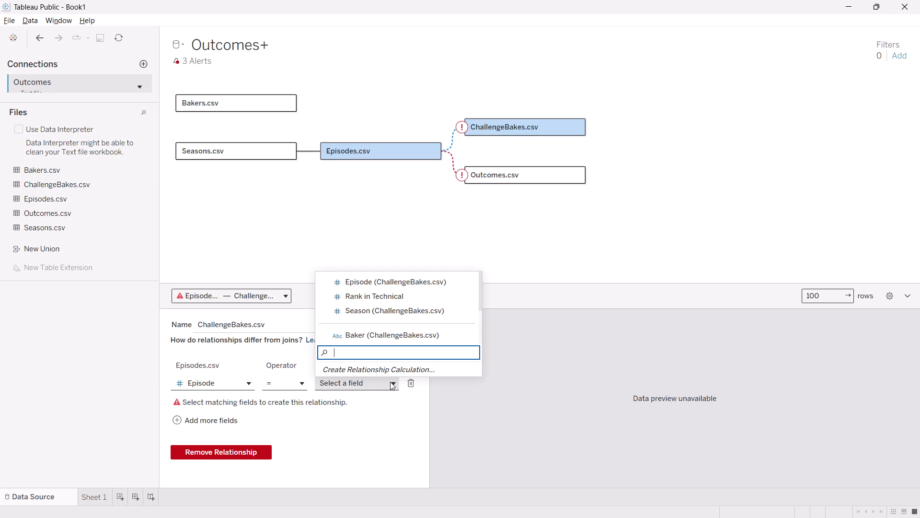
scroll(391, 288, "up", 1)
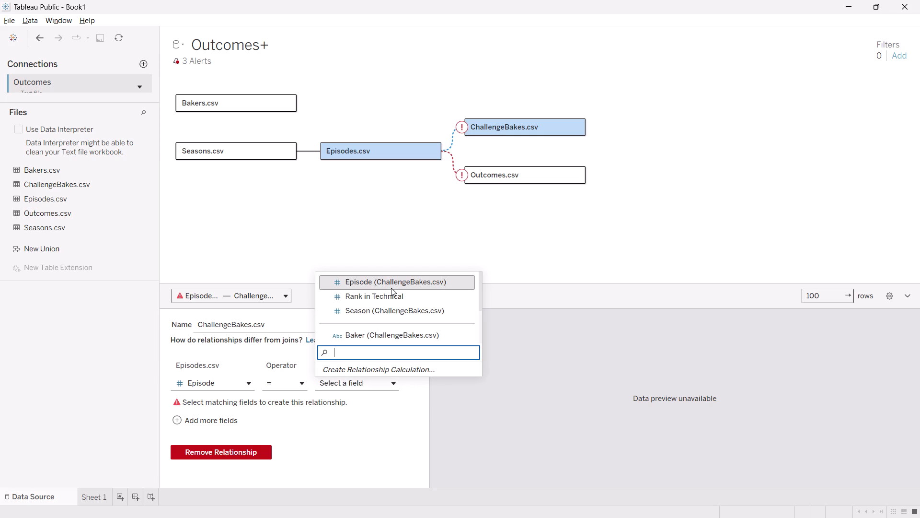
left_click(395, 311)
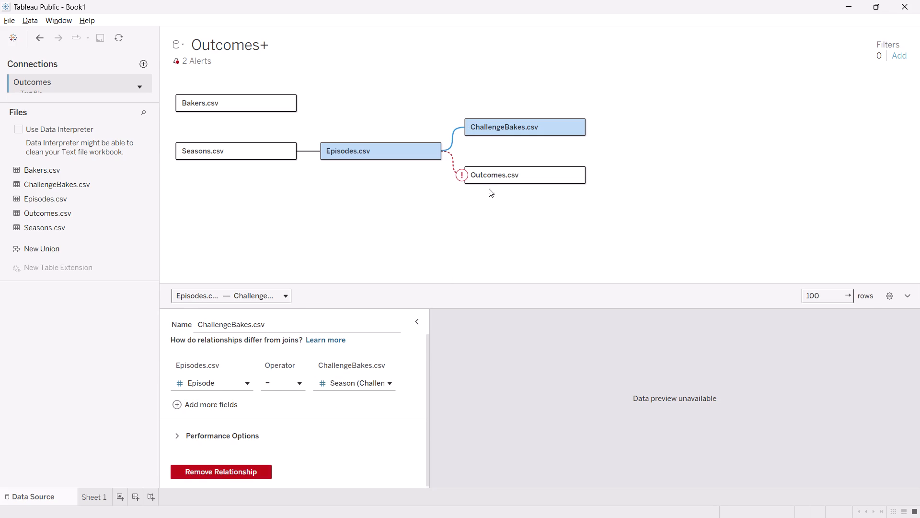
Review the fields of Outcomes.csv, open its relationship with Episodes.csv and choose Episode as the Episodes.csv matching field.
key("alt+Tab")
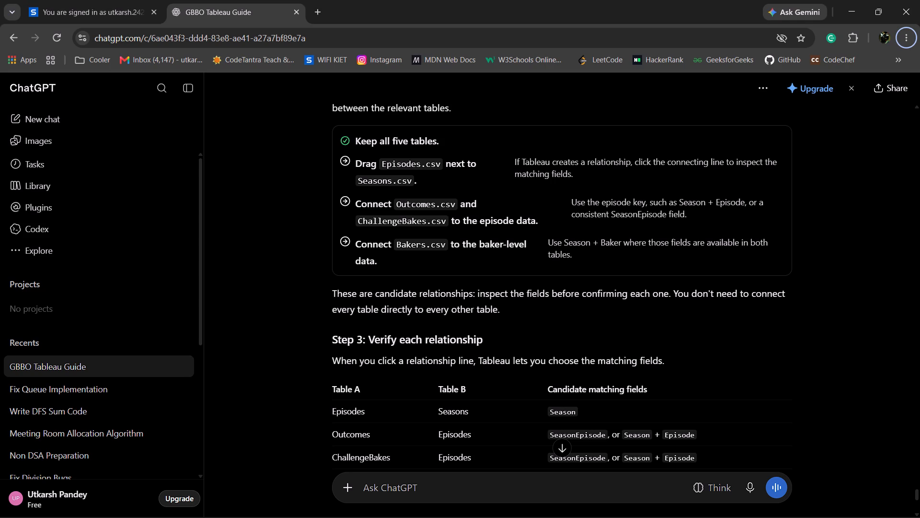
key("alt+Tab")
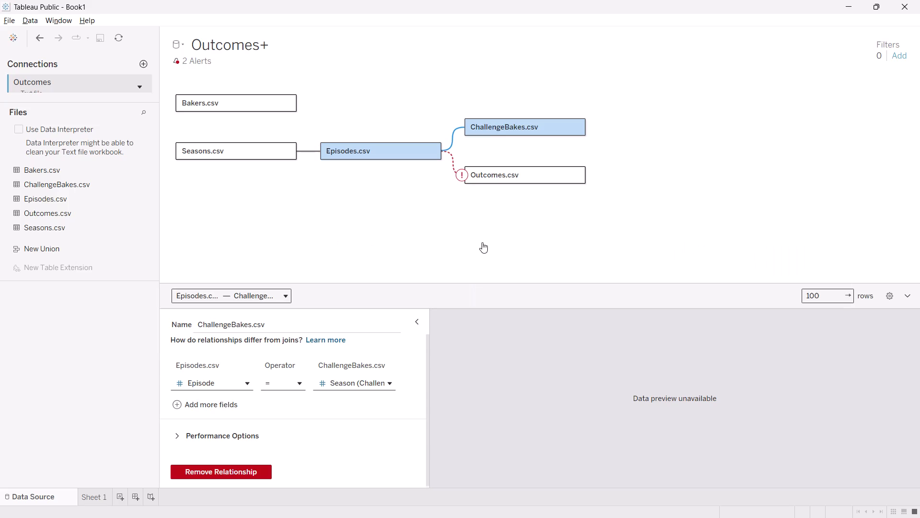
left_click(477, 177)
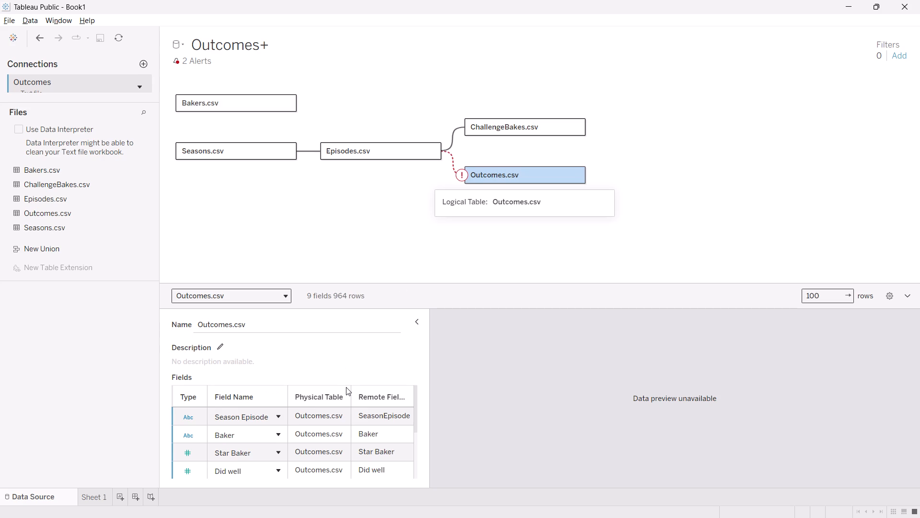
scroll(346, 387, "down", 6)
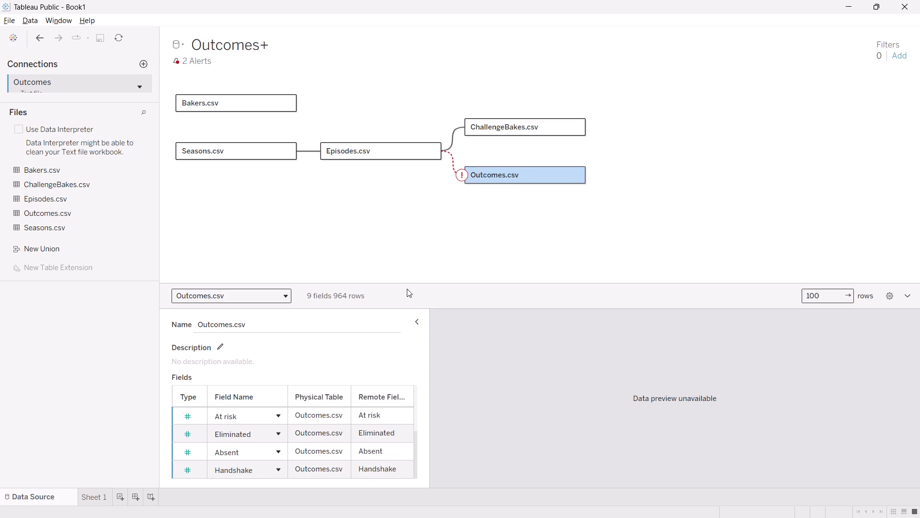
left_click(460, 177)
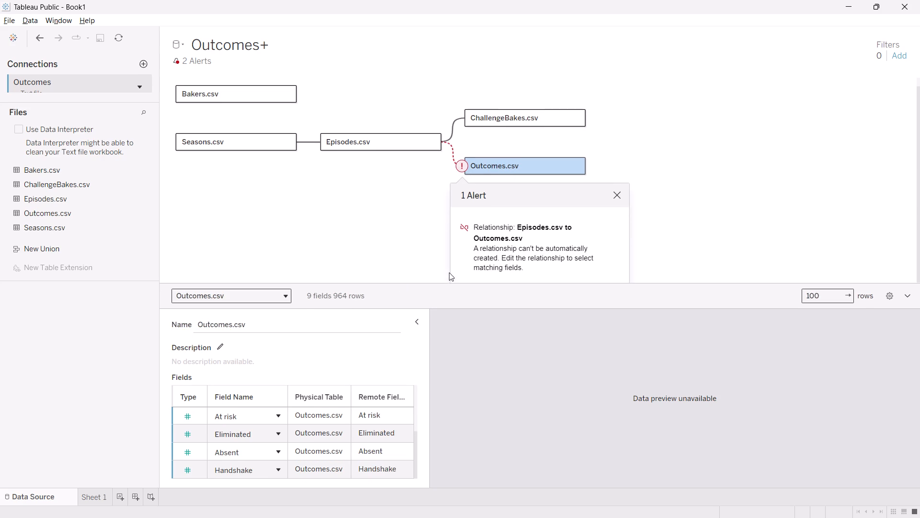
left_click(470, 253)
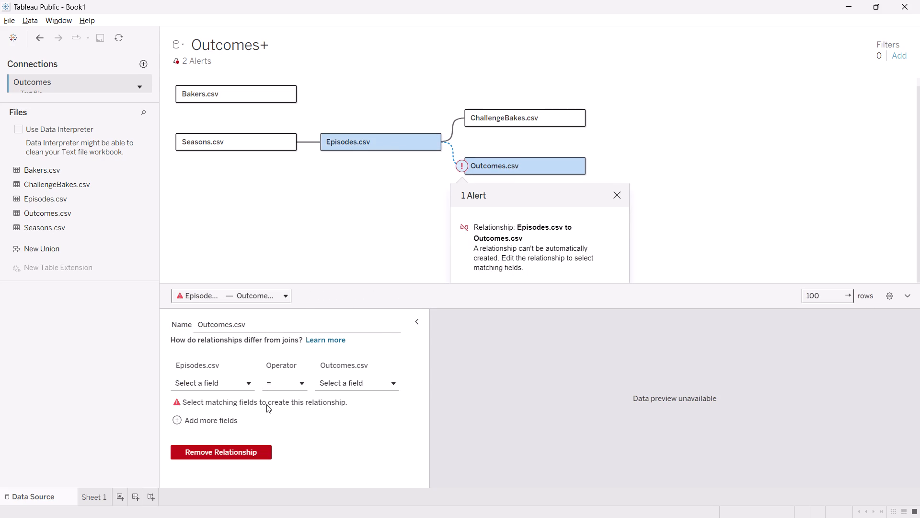
key("alt+Tab")
key("alt+Tab")
left_click(243, 382)
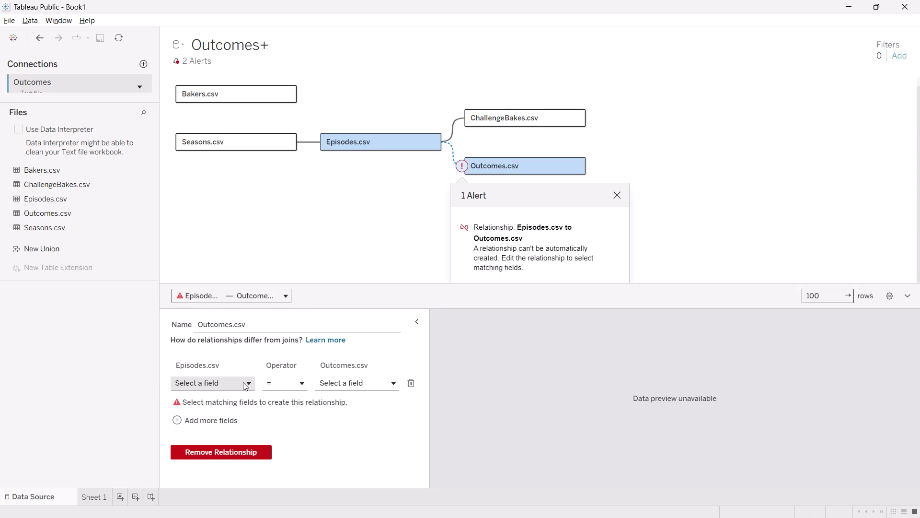
left_click(233, 294)
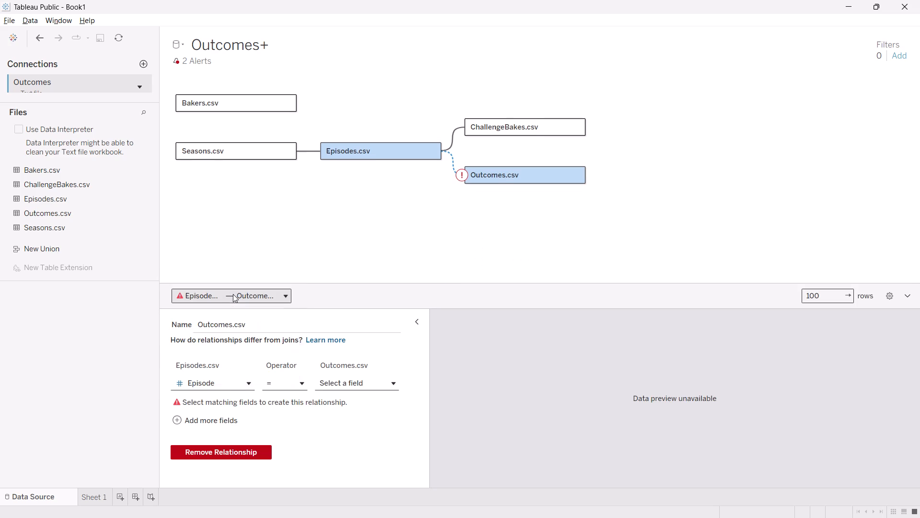
Choose Season Episode as the Outcomes.csv matching field in the Episodes.csv–Outcomes.csv relationship.
left_click(374, 379)
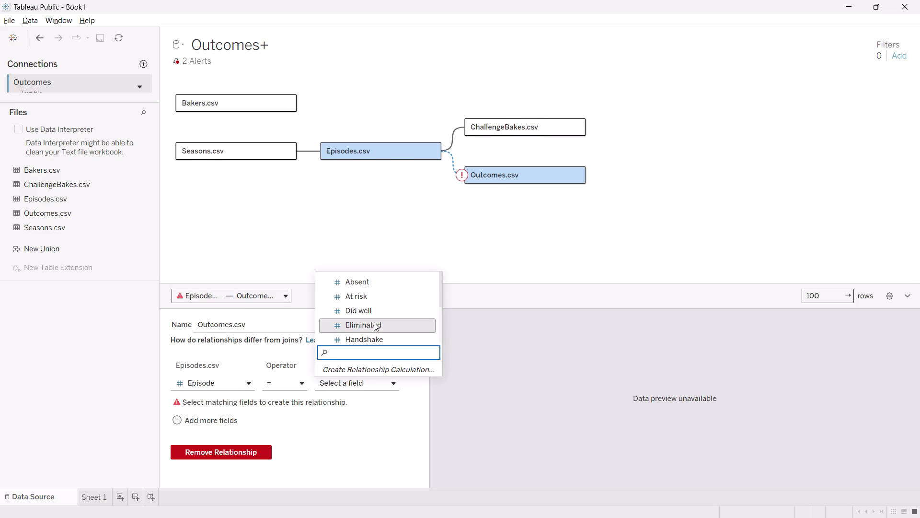
scroll(374, 328, "down", 1)
scroll(374, 328, "up", 1)
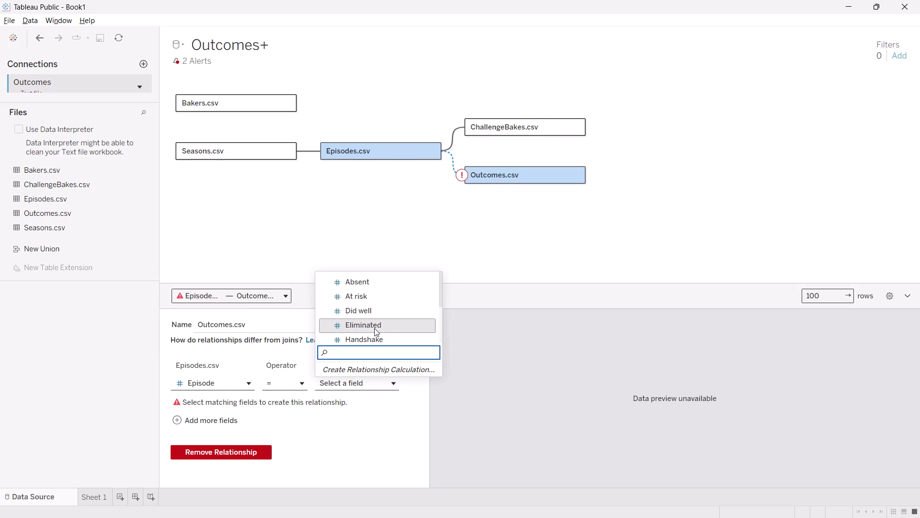
scroll(374, 328, "down", 2)
left_click(378, 335)
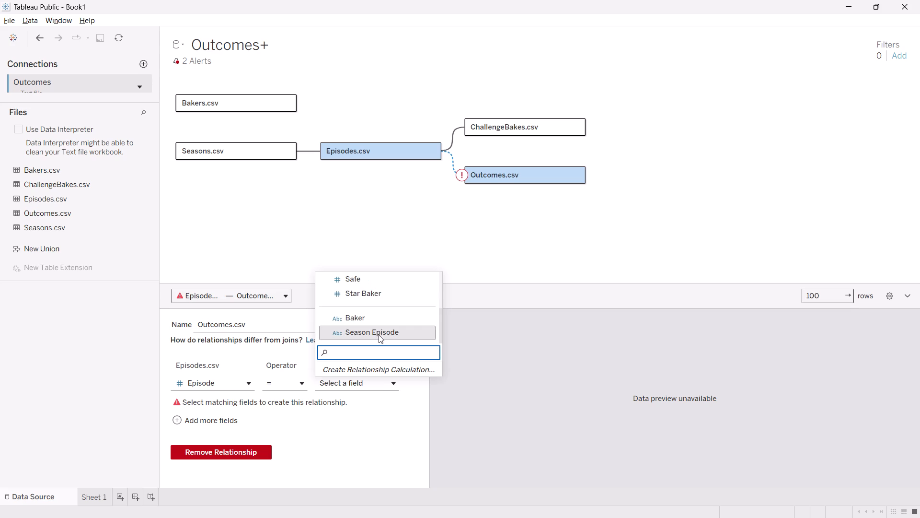
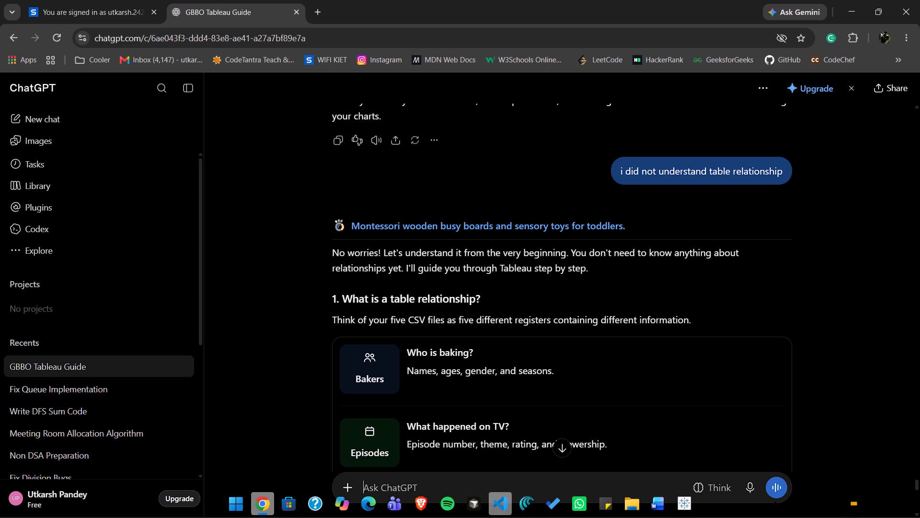
Read ChatGPT's explanation of table relationships, including the Outcomes.csv–Episodes.csv example and the steps to check on screen.
scroll(497, 395, "down", 2)
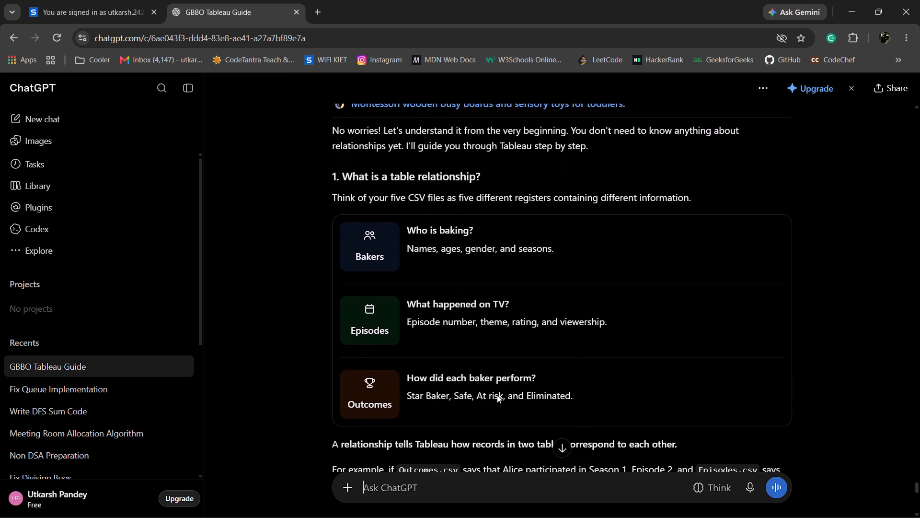
scroll(497, 395, "down", 2)
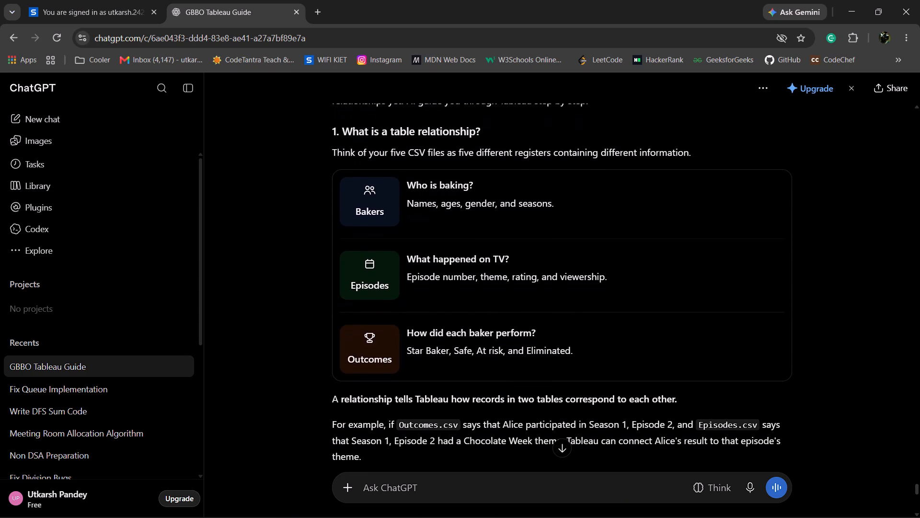
scroll(497, 395, "down", 3)
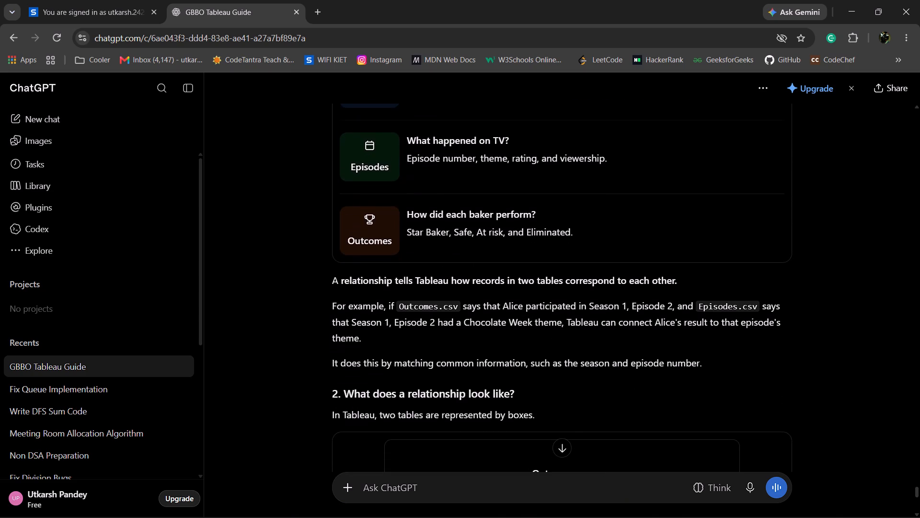
scroll(497, 395, "down", 2)
scroll(497, 395, "up", 1)
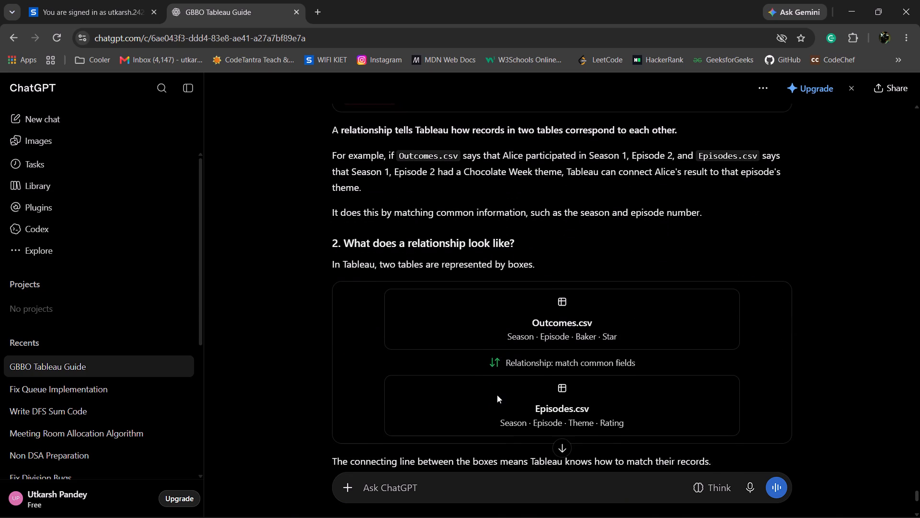
scroll(497, 395, "up", 3)
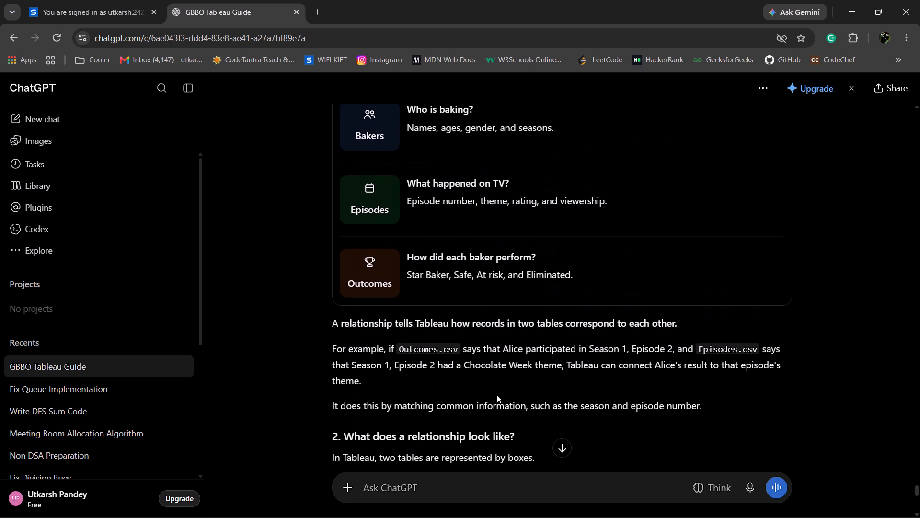
scroll(497, 395, "up", 1)
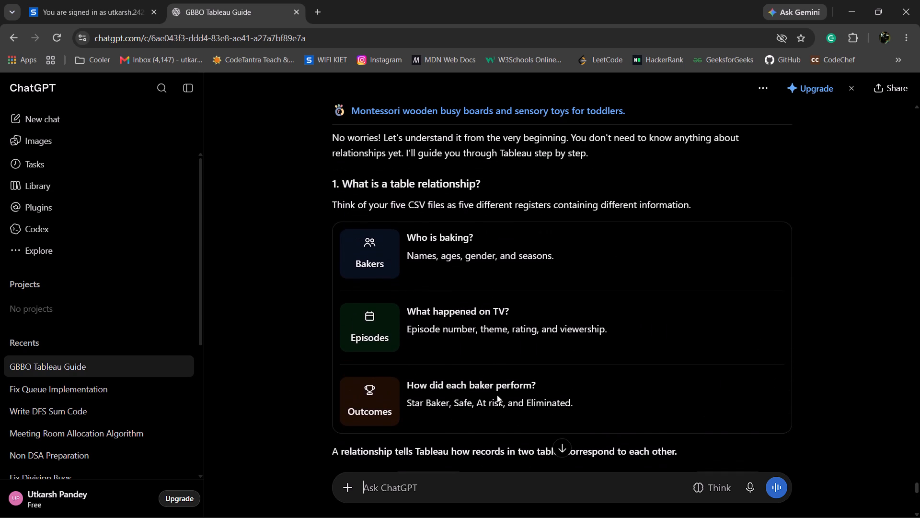
scroll(497, 395, "down", 4)
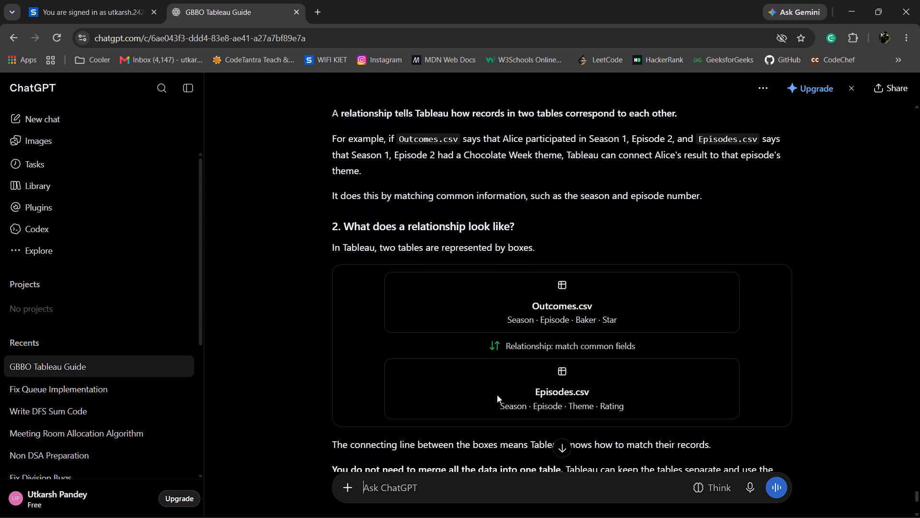
scroll(497, 395, "down", 1)
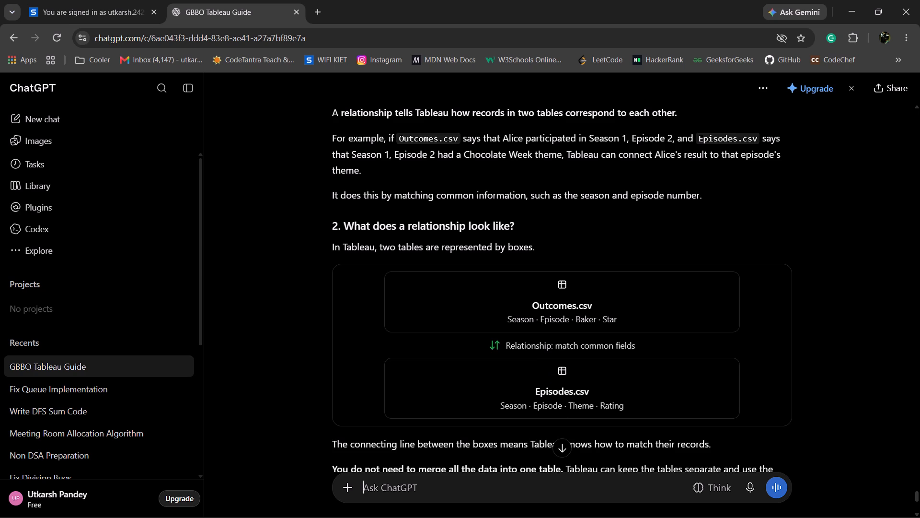
scroll(573, 411, "down", 10)
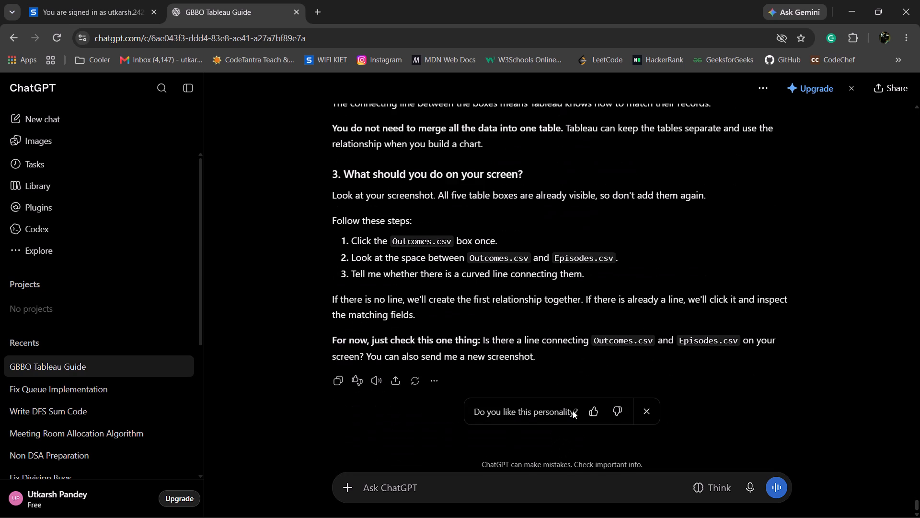
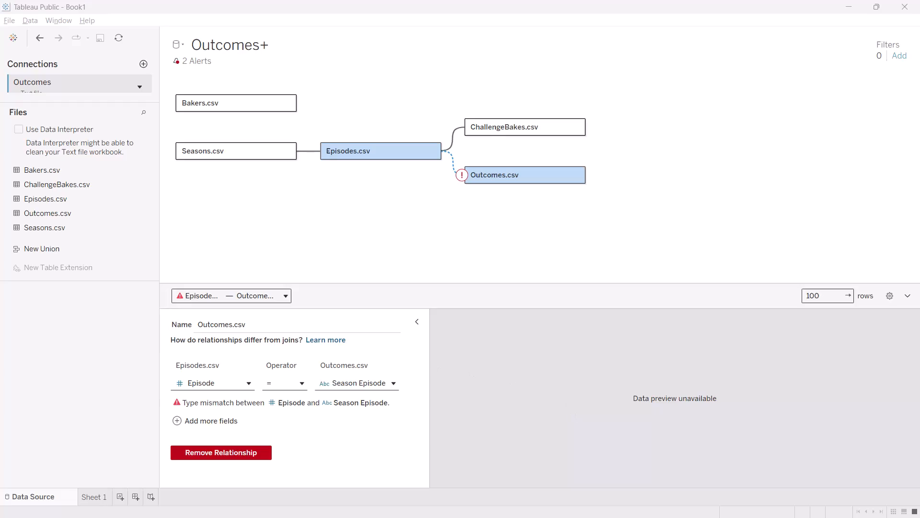
Capture a screenshot of the relationship settings between Episodes.csv and Outcomes.csv, including the matched fields and operator.
left_click_drag(157, 280, 432, 487)
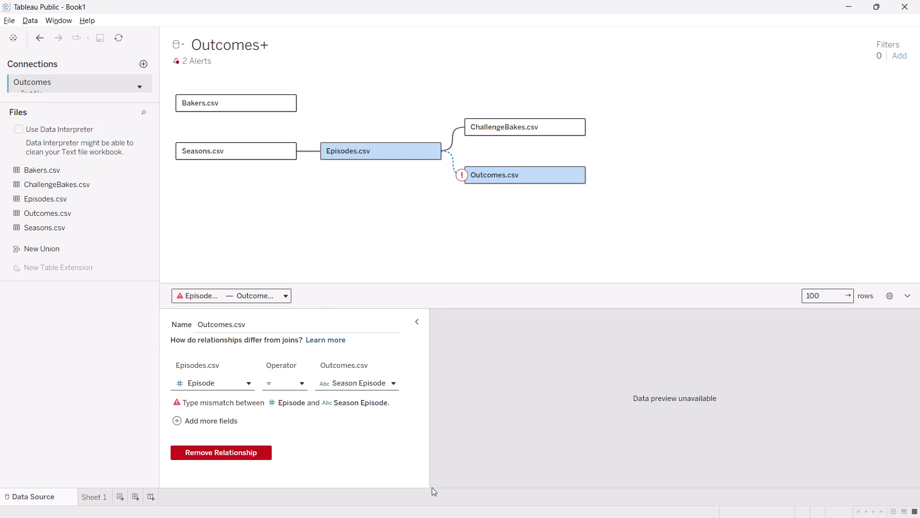
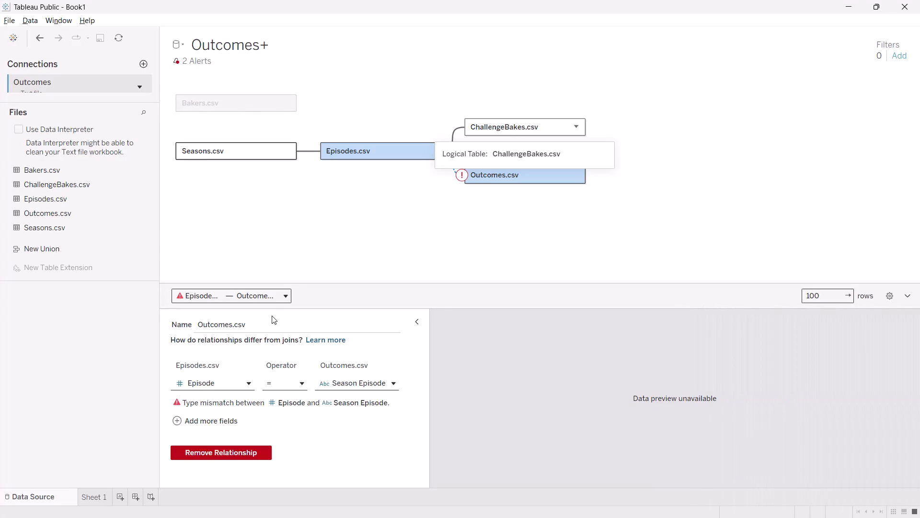
Capture a screenshot of the relationship settings between Episodes.csv and ChallengeBakes.csv, including the matched fields and operator.
left_click(268, 300)
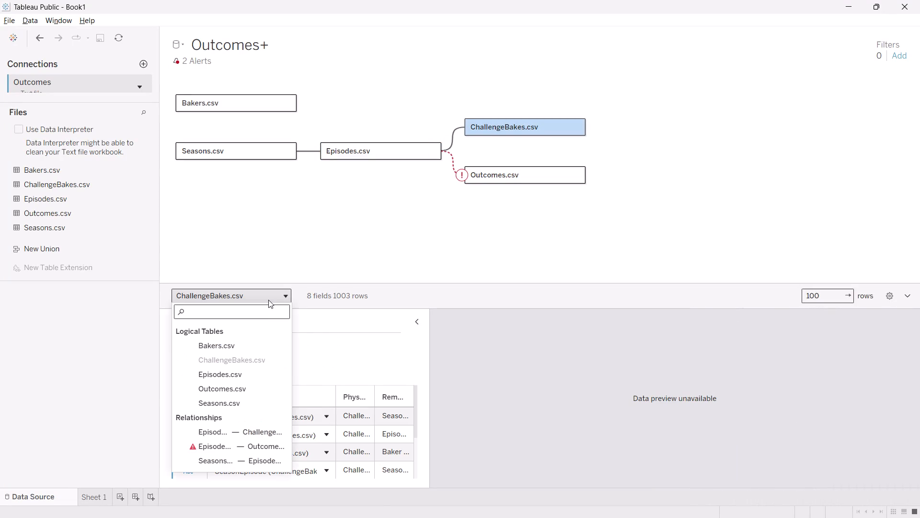
left_click(258, 433)
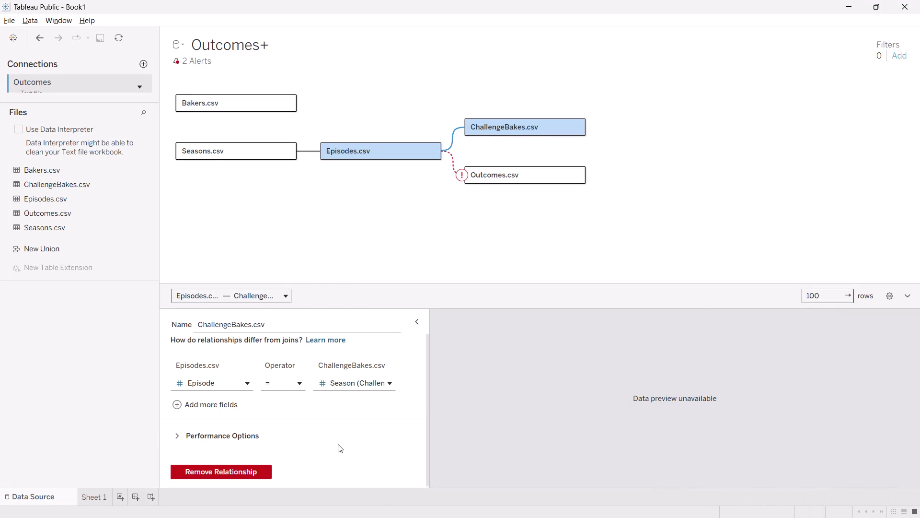
key("Print")
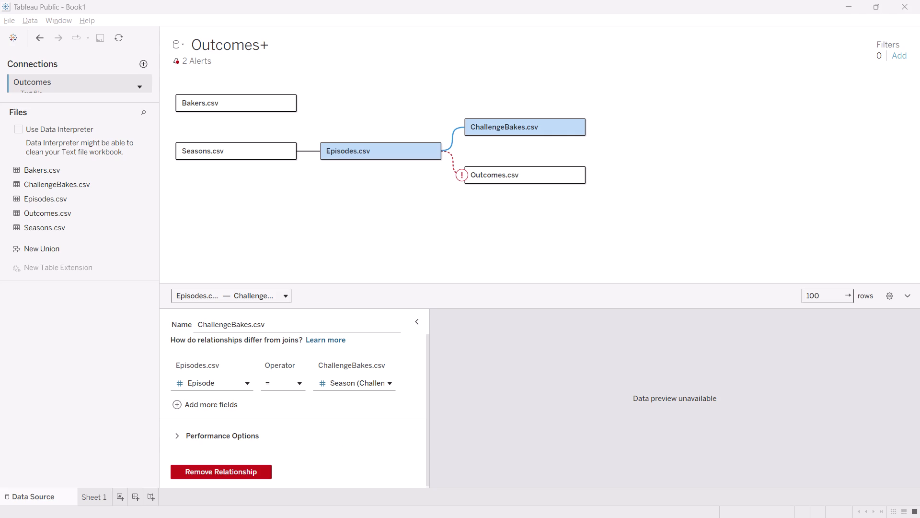
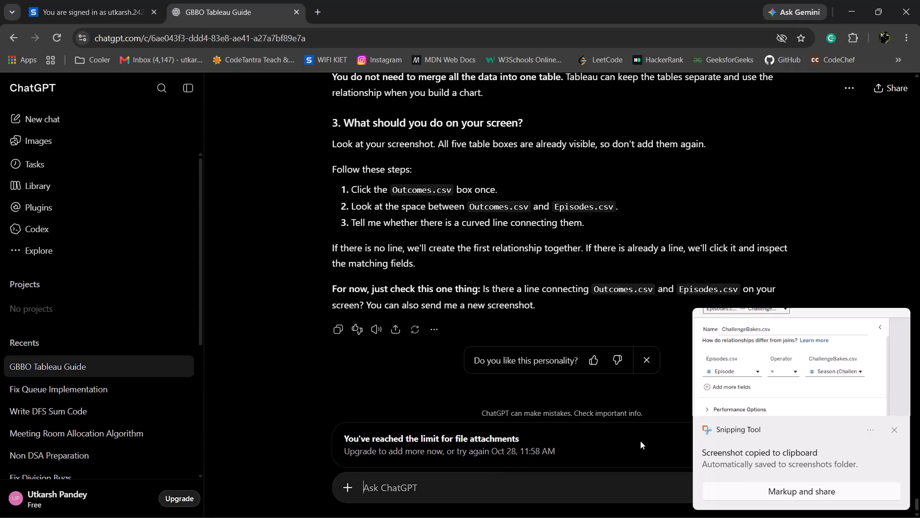
Dismiss the Snipping Tool screenshot notification covering the ChatGPT conversation.
left_click(896, 431)
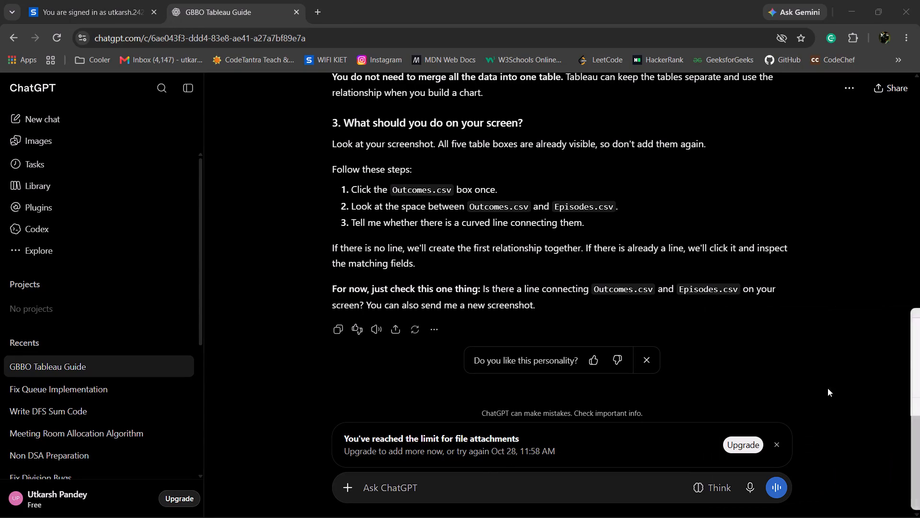
scroll(759, 326, "down", 2)
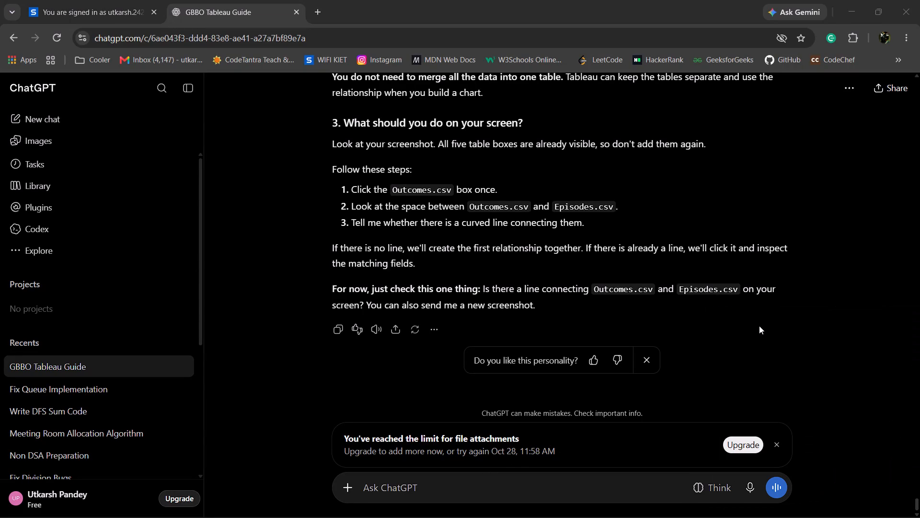
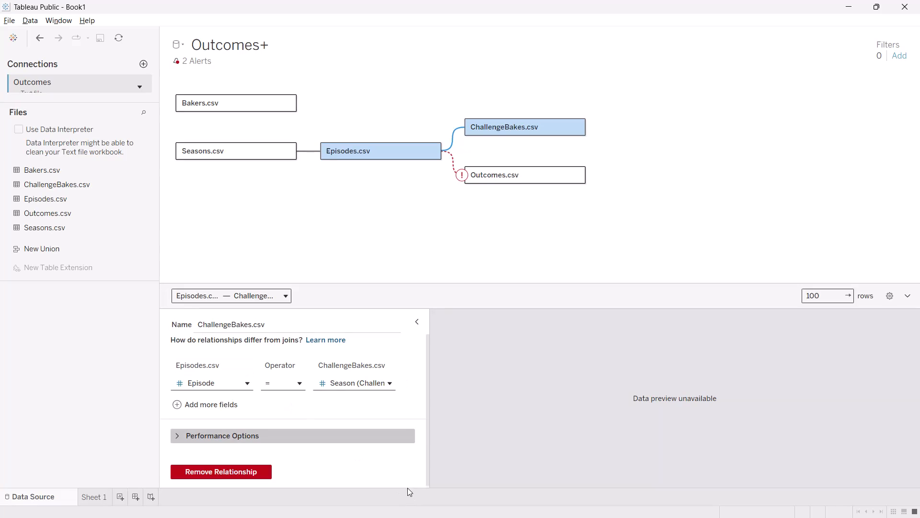
Copy all text from the Episodes–ChallengeBakes relationship settings using Snipping Tool's text extraction.
key("Print")
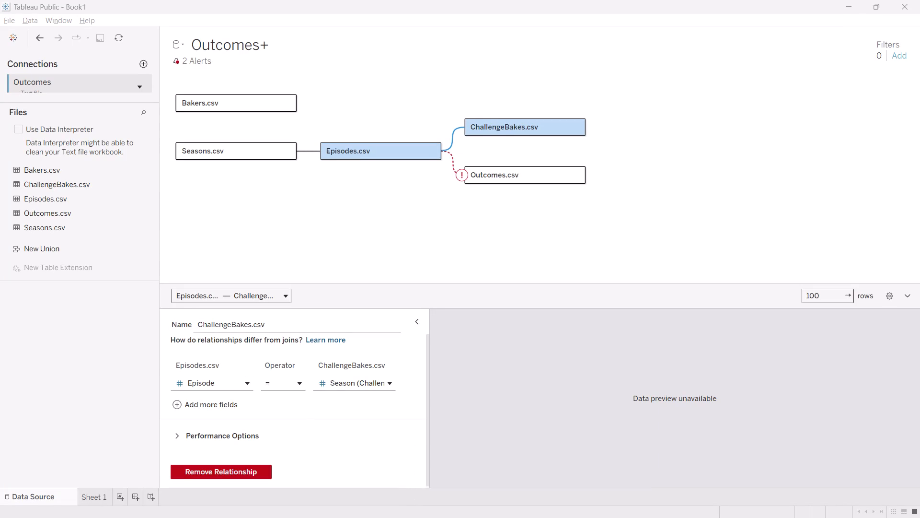
left_click(514, 20)
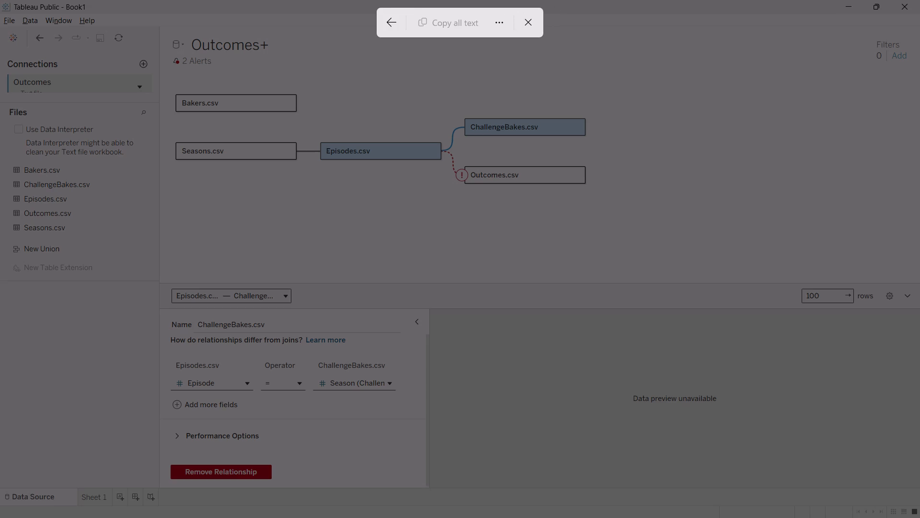
left_click_drag(147, 274, 444, 490)
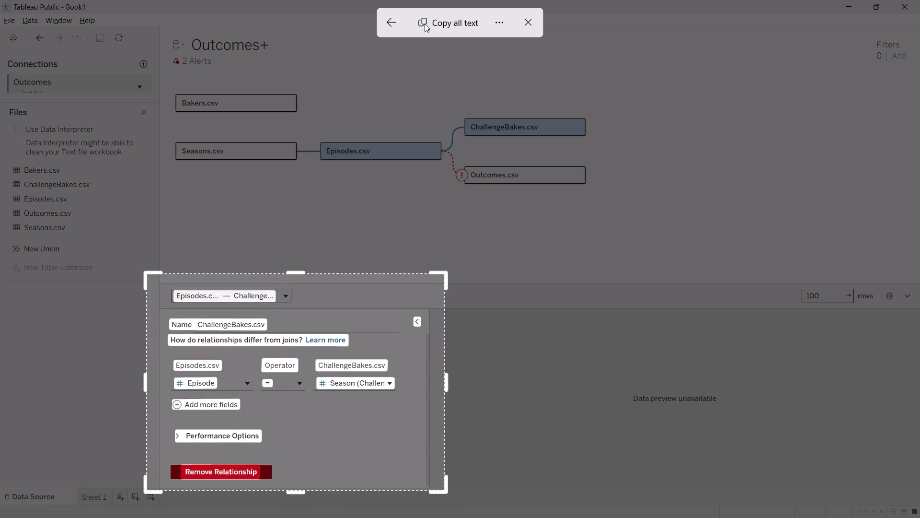
left_click(425, 24)
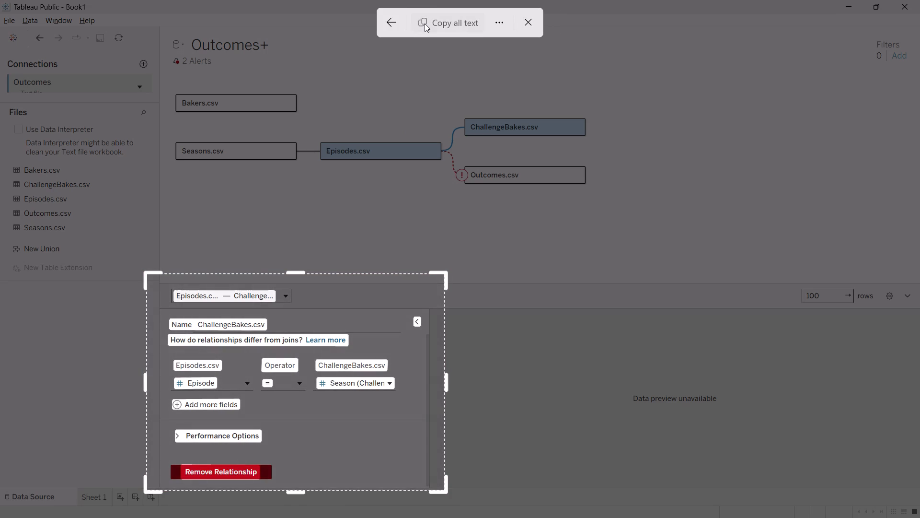
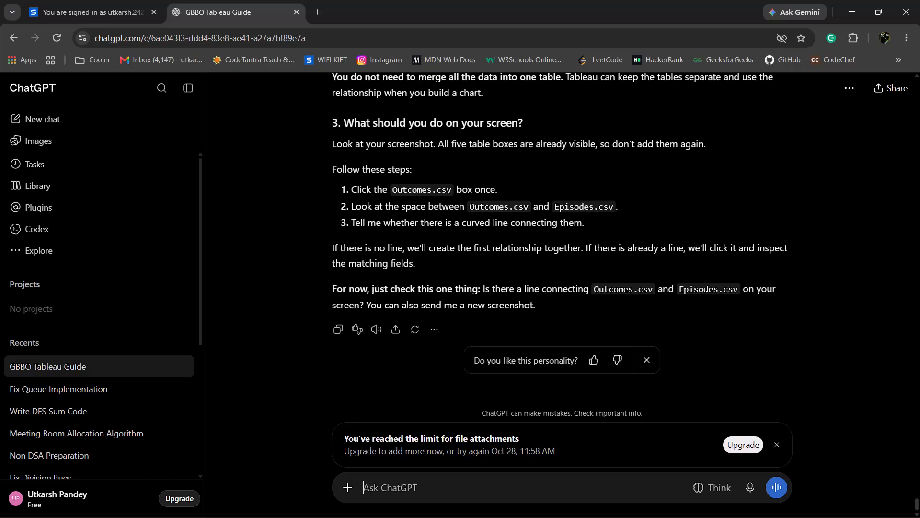
Paste the extracted Episodes–ChallengeBakes relationship text into the ChatGPT message box and add two line breaks after it.
key("ctrl+v")
key("shift+Return")
key("shift+Return")
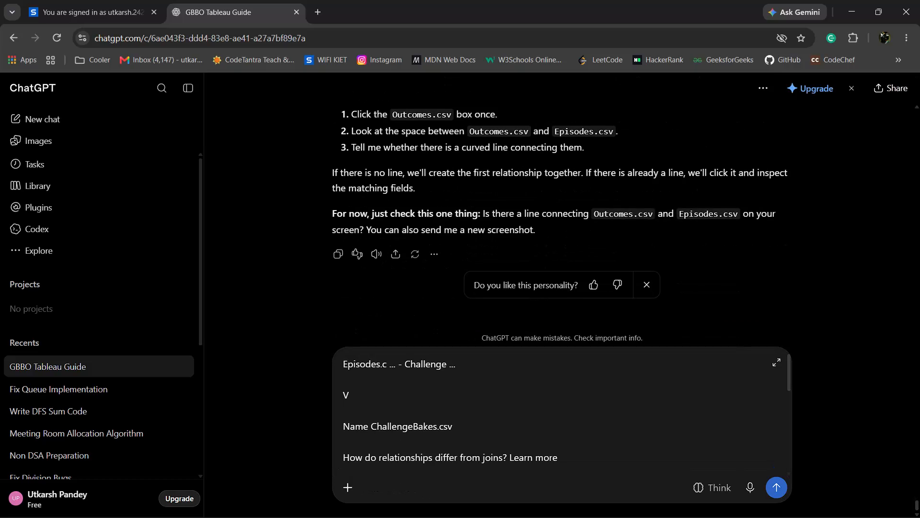
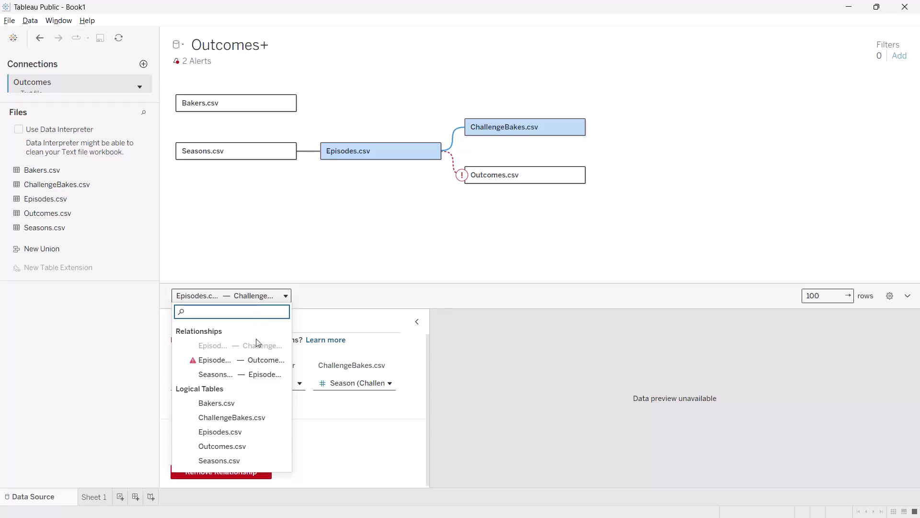
Show the Episodes–Outcomes relationship settings and copy all their text with the screen-capture text extractor.
left_click(259, 361)
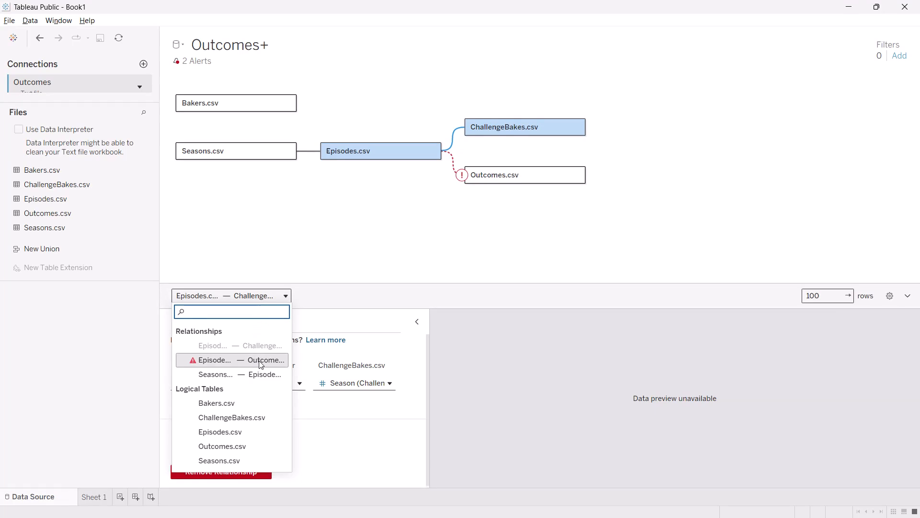
key("Print")
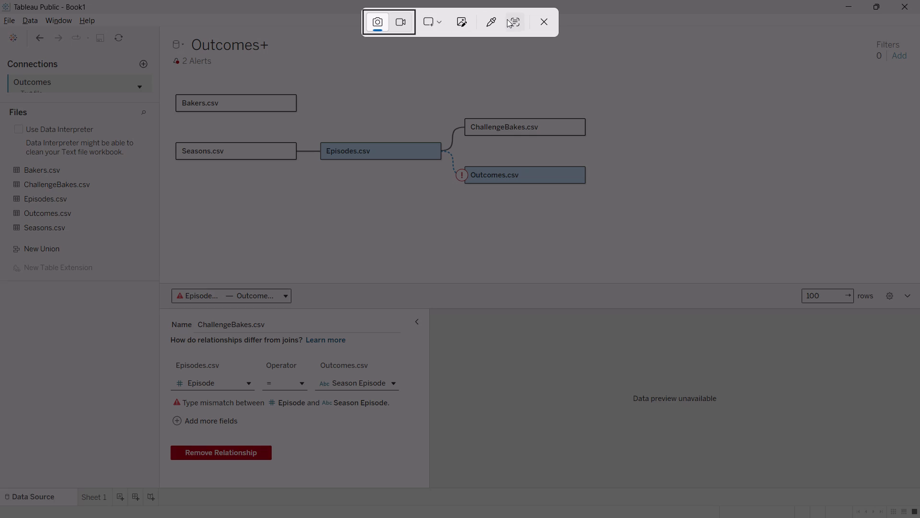
left_click(507, 19)
left_click_drag(157, 283, 395, 441)
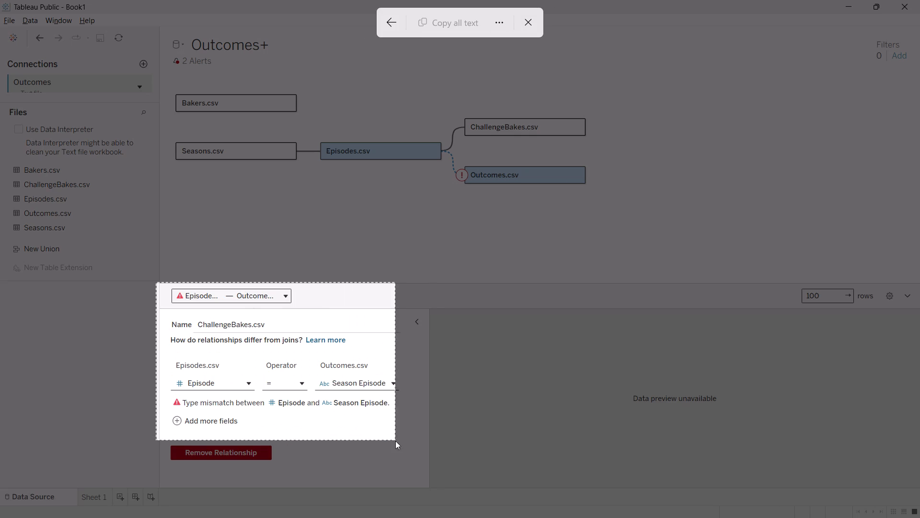
left_click_drag(395, 441, 439, 494)
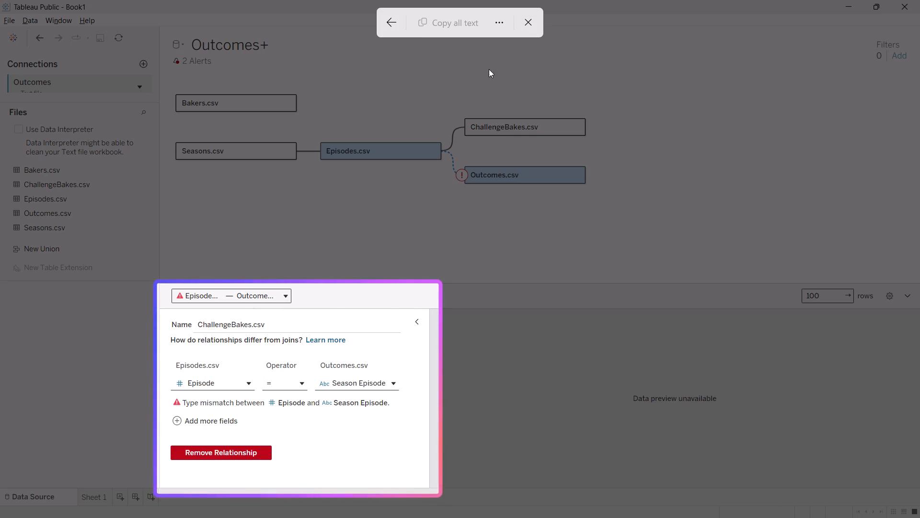
left_click(459, 27)
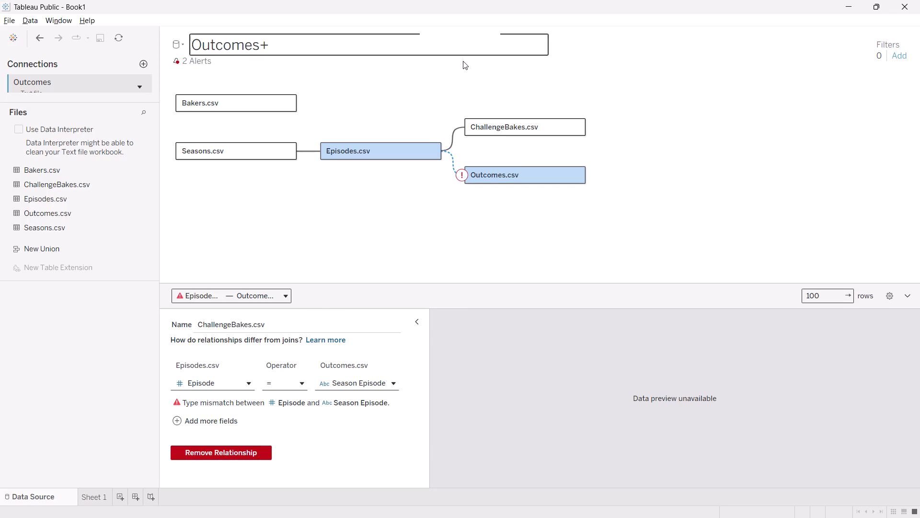
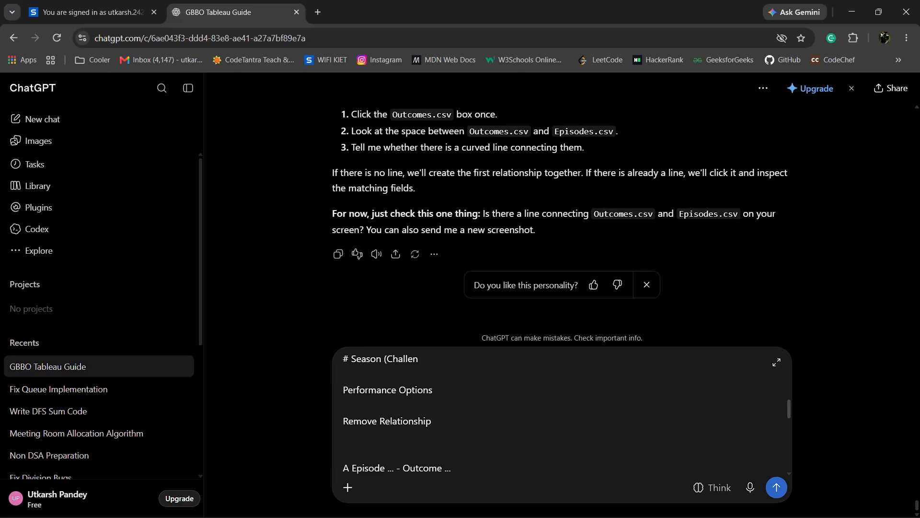
Check the Episodes–Outcomes relationship settings in Tableau Public against the pasted text and return to the ChatGPT conversation in Chrome.
key("alt+Tab")
key("alt+Tab")
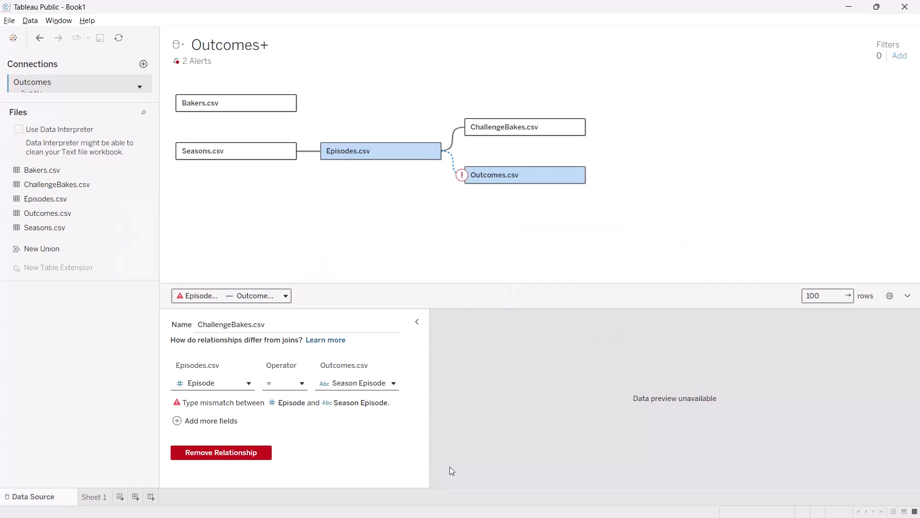
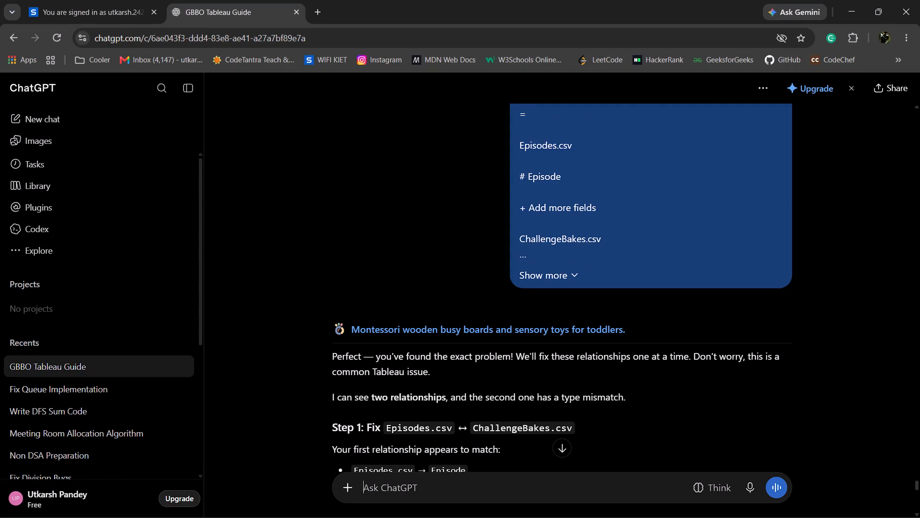
Read ChatGPT's Step 1 instructions for fixing the relationship between Episodes.csv and ChallengeBakes.csv.
scroll(523, 434, "down", 2)
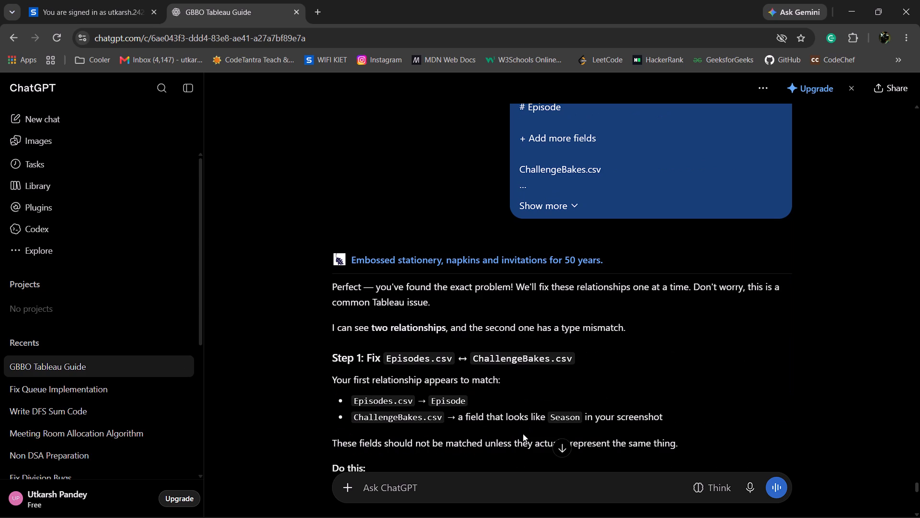
scroll(523, 434, "down", 2)
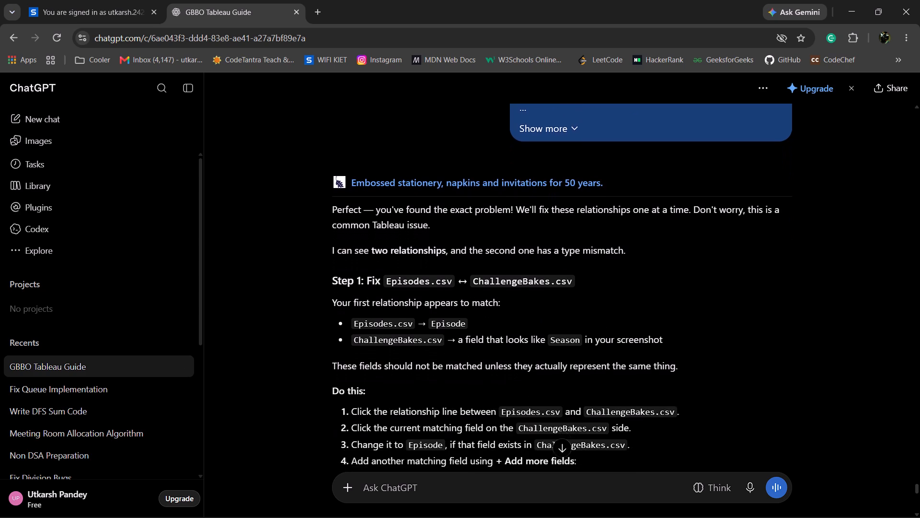
scroll(523, 434, "down", 2)
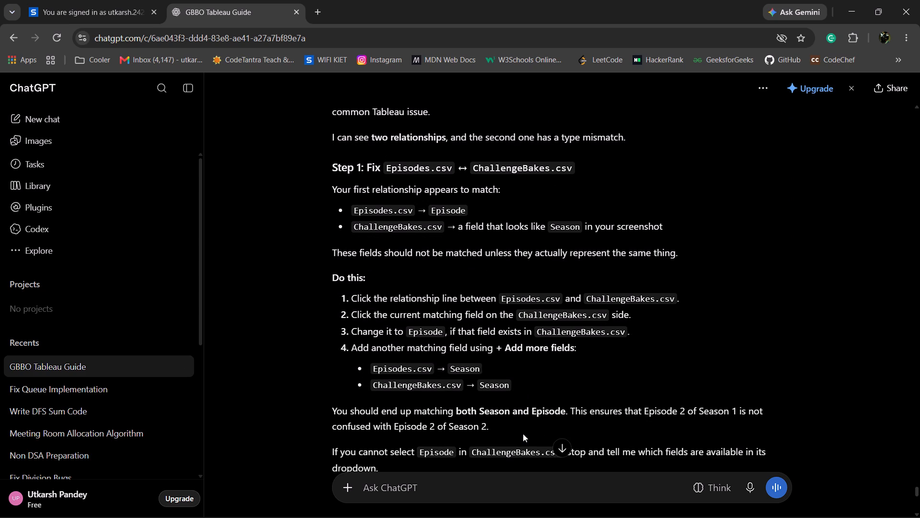
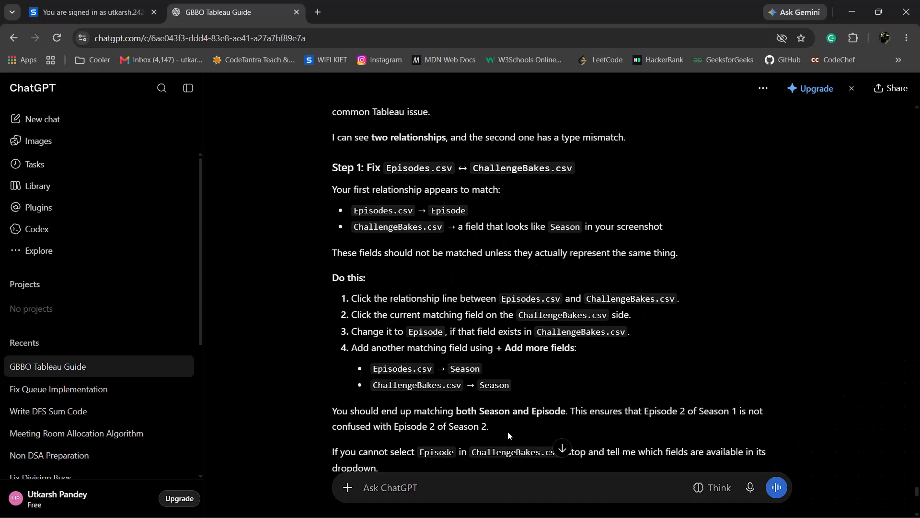
Switch from the ChatGPT guidance back to the Book1 workbook in Tableau Public.
key("alt+Tab")
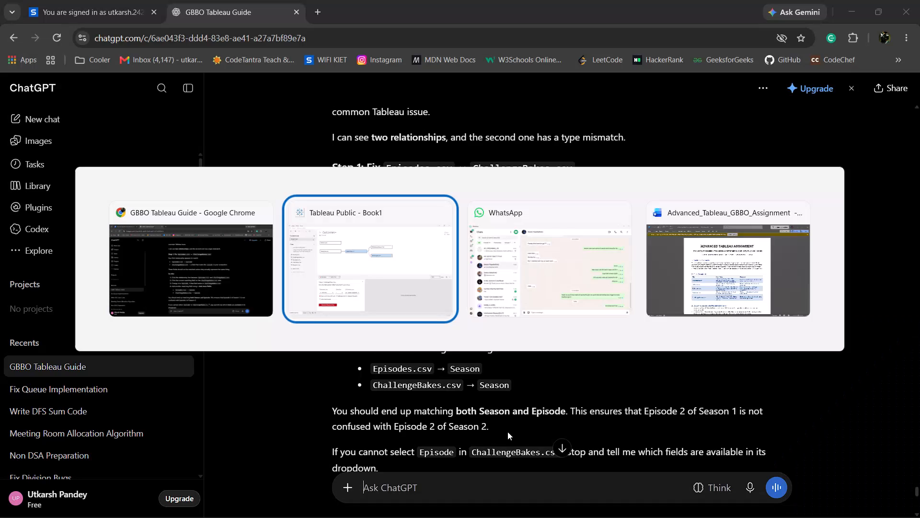
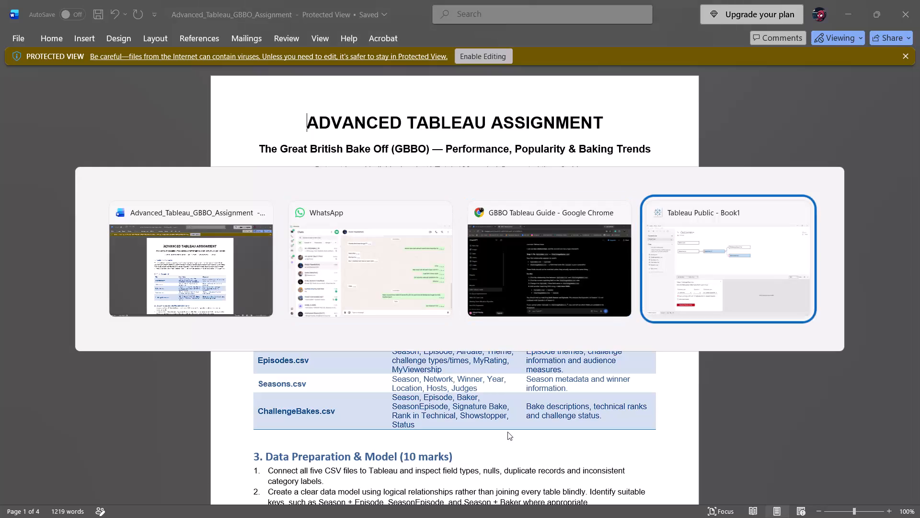
Switch to Tableau Public and look through the Episodes.csv fields available for the Episodes–Outcomes relationship in place of Episode.
key("alt+Tab")
key("alt+Tab")
key("alt+Tab")
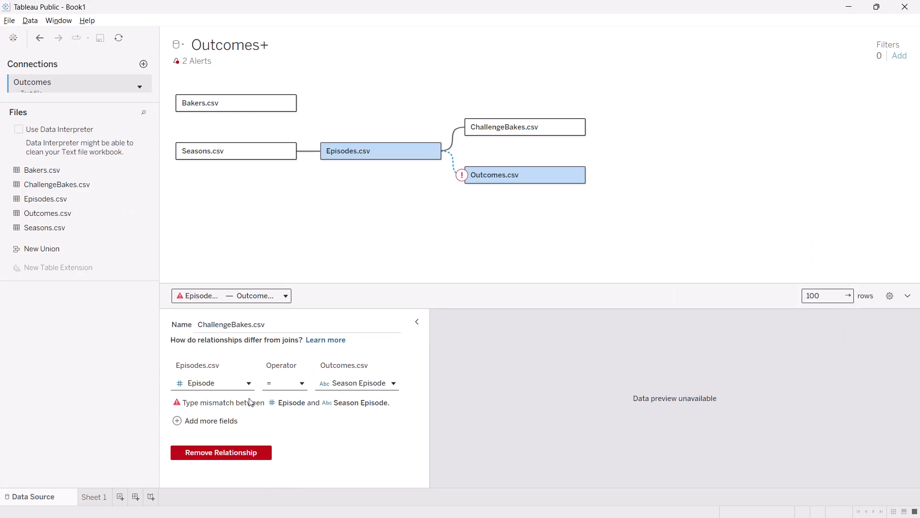
left_click(244, 378)
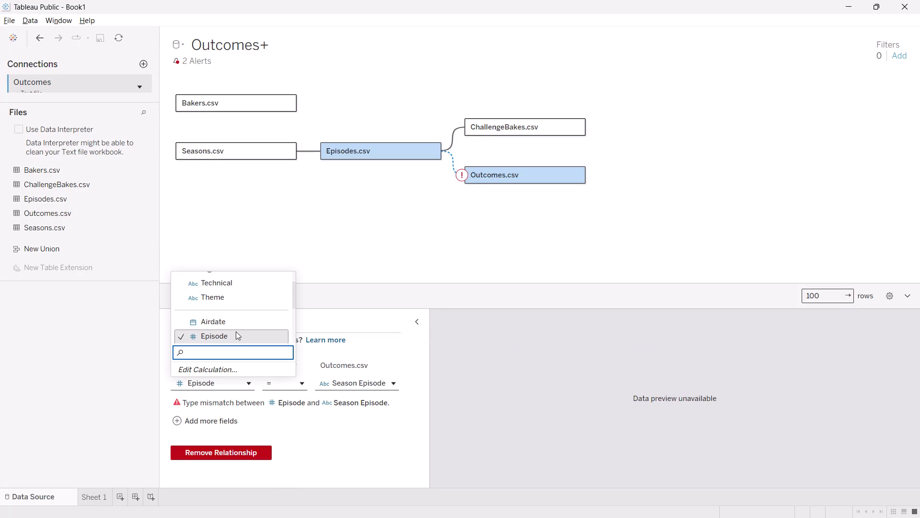
scroll(236, 331, "up", 2)
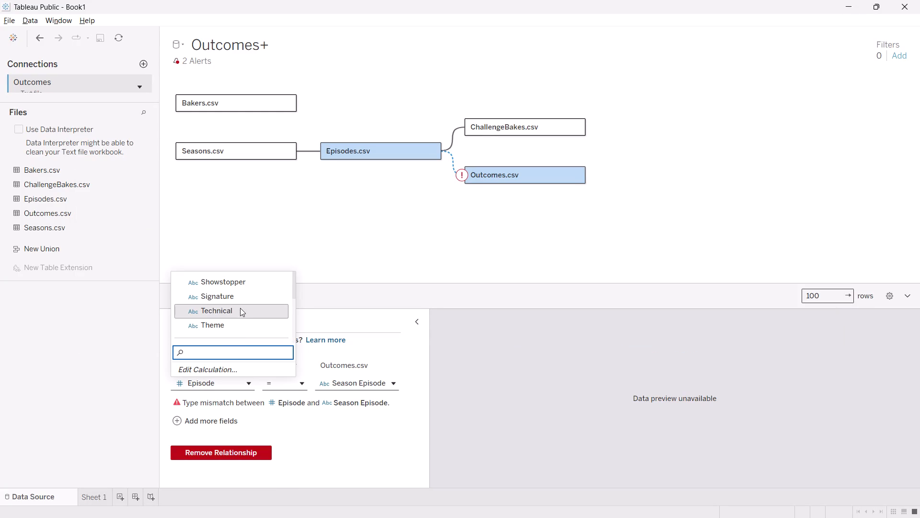
scroll(240, 308, "down", 2)
left_click_drag(294, 294, 295, 337)
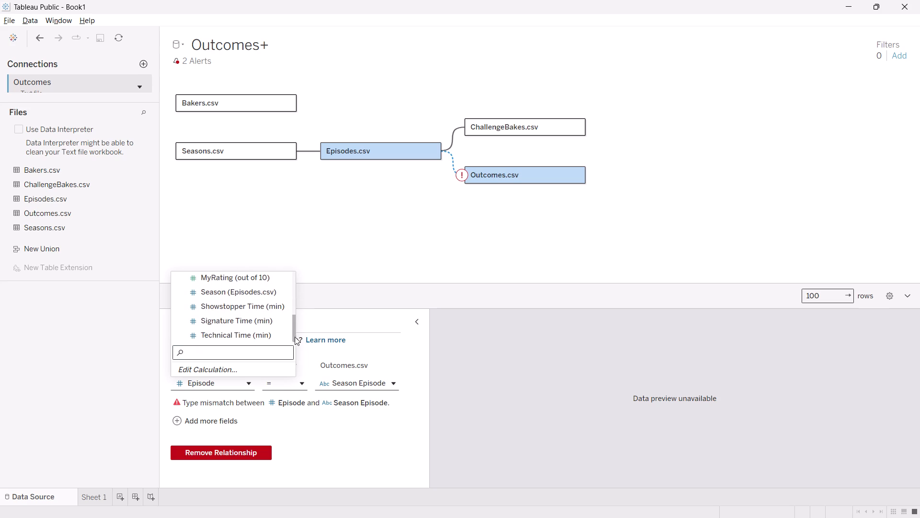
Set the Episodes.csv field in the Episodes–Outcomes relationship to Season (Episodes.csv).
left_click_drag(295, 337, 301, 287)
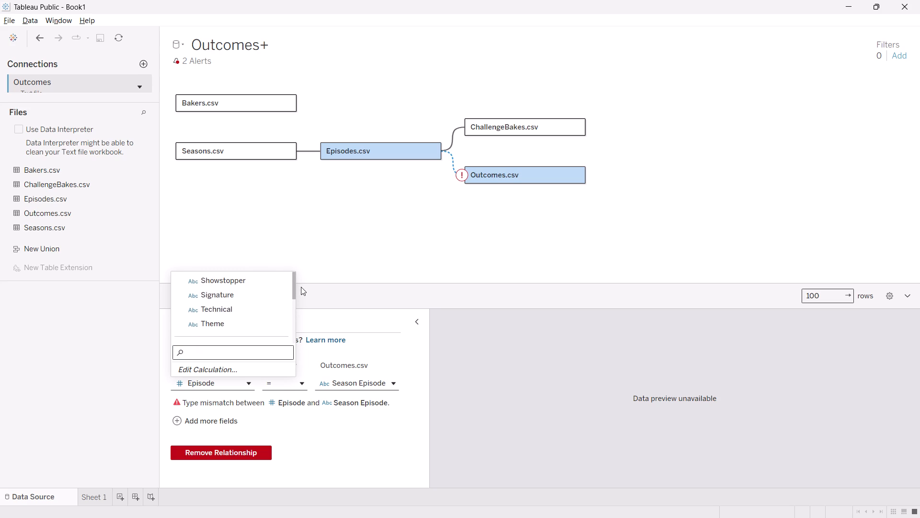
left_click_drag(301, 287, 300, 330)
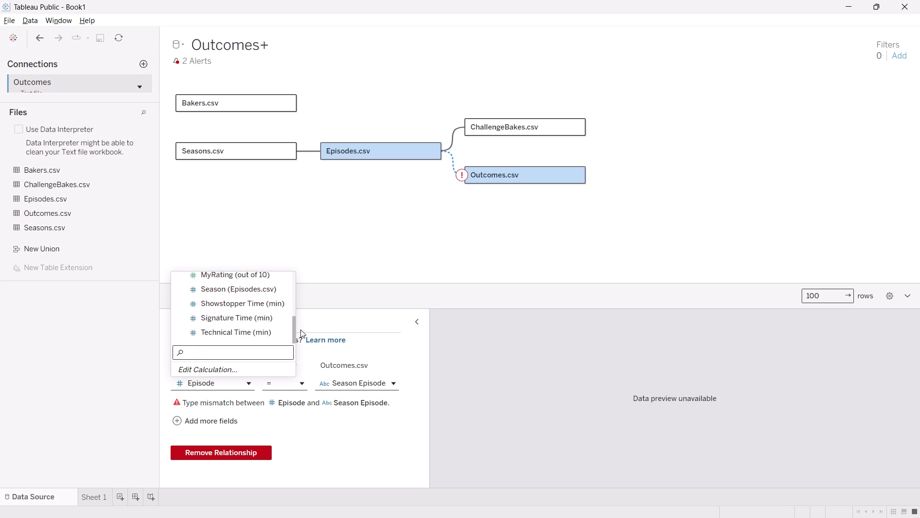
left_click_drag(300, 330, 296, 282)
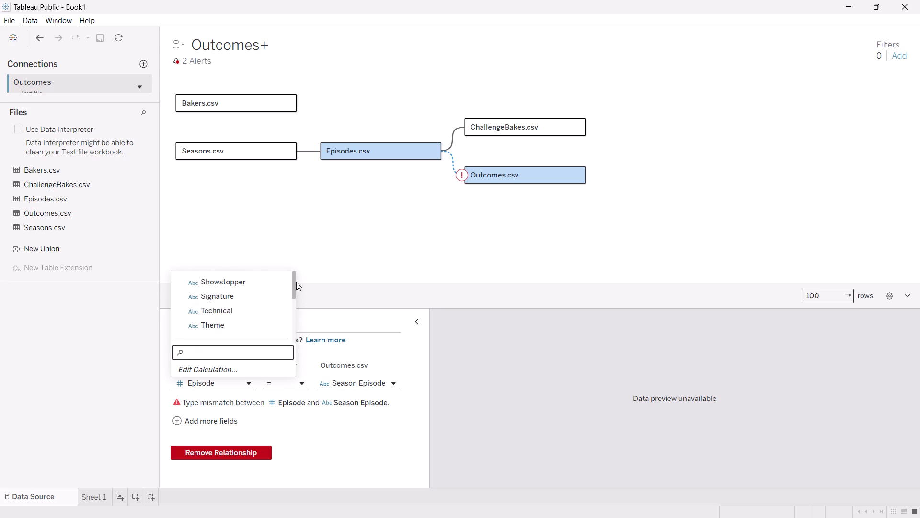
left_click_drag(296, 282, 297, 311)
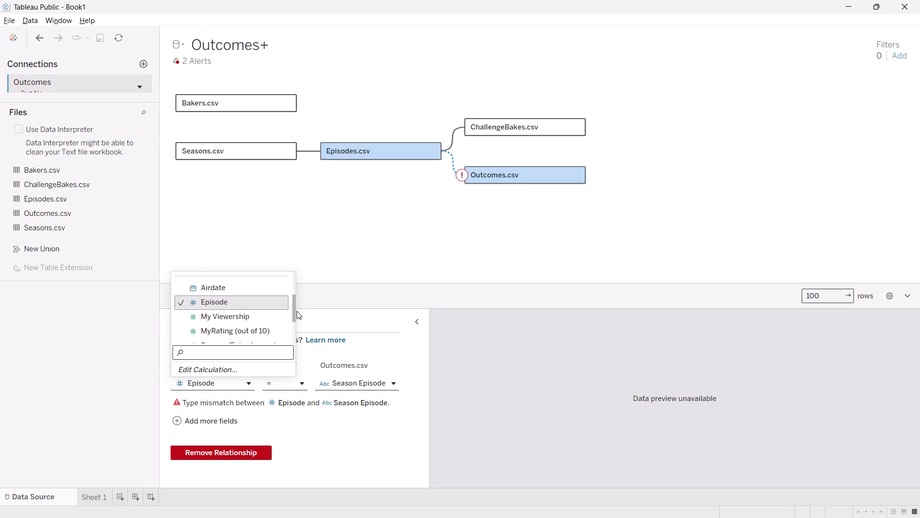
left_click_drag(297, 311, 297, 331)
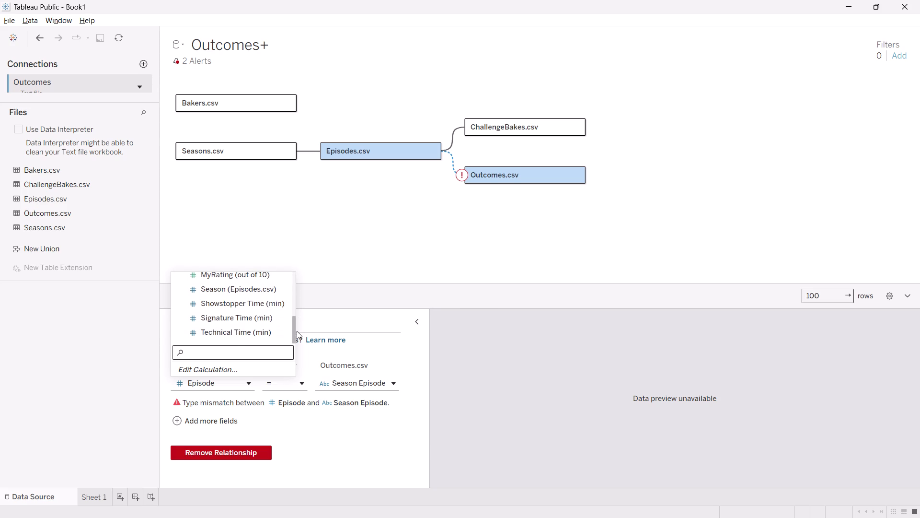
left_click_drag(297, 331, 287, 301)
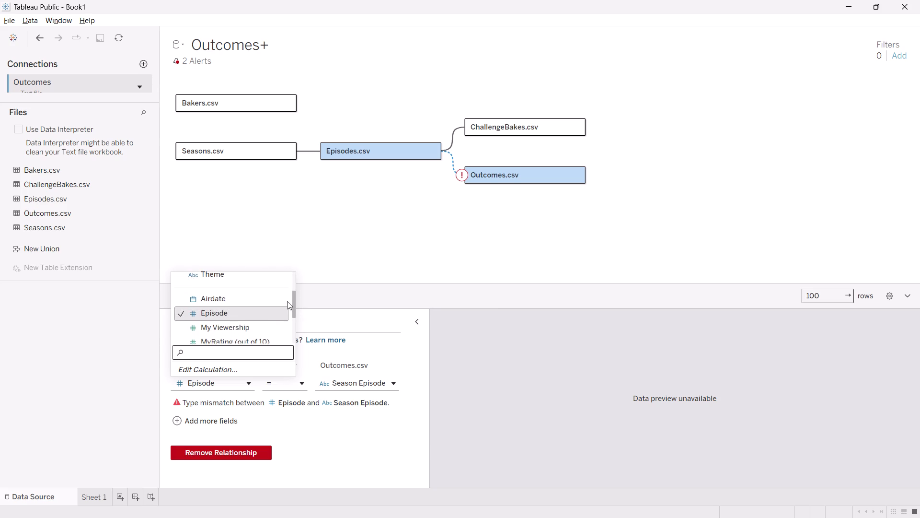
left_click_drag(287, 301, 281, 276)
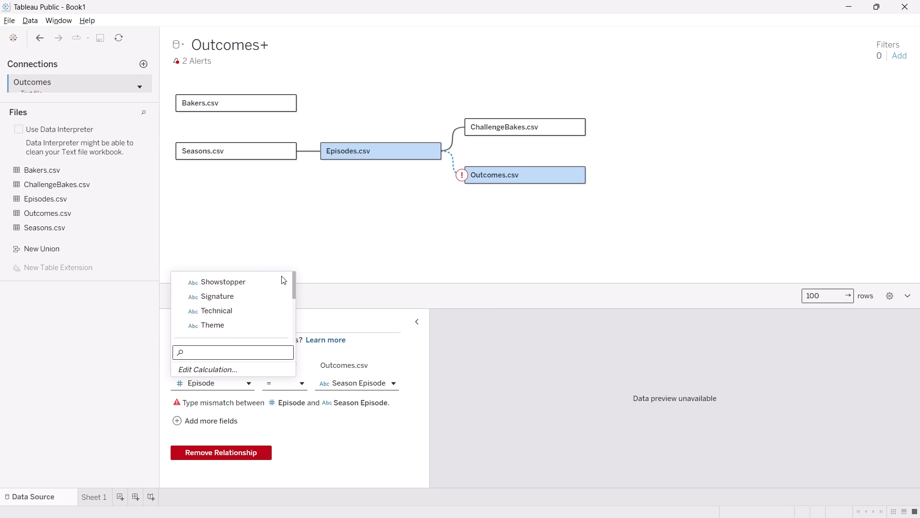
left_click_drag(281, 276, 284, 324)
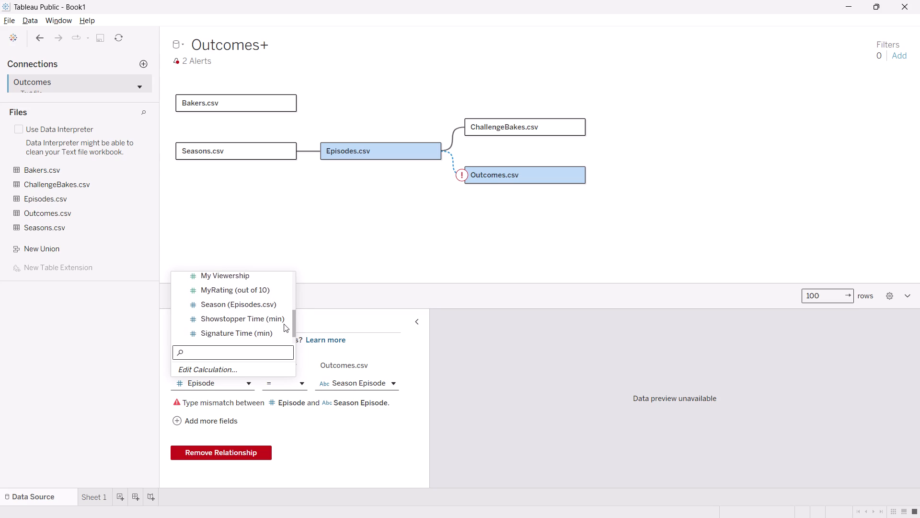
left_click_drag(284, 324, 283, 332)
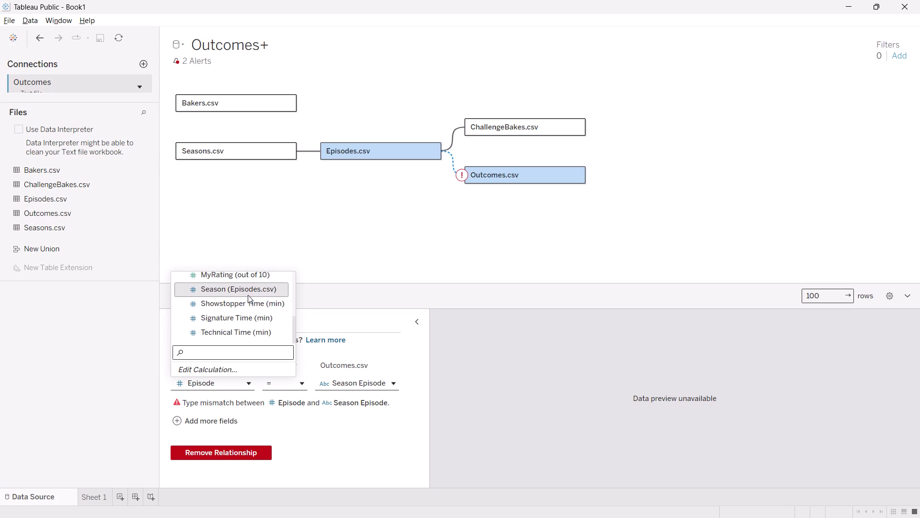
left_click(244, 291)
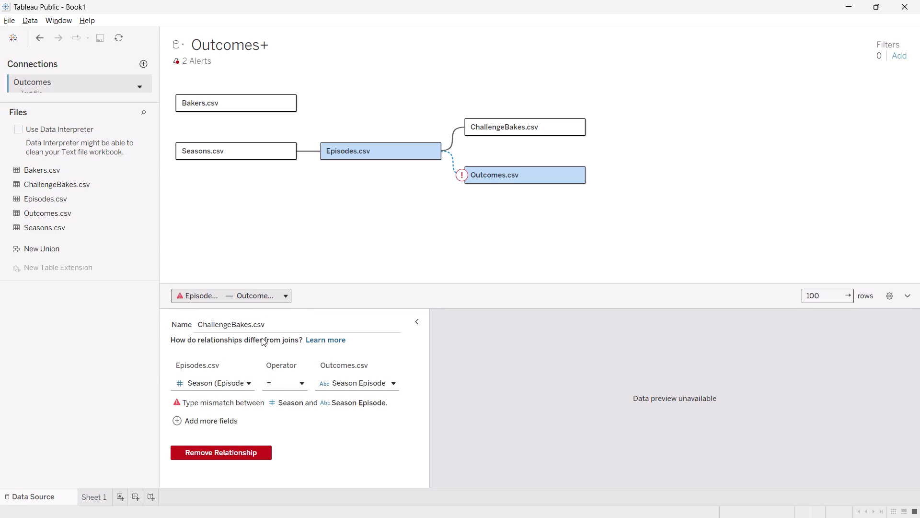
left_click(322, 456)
Glance at ChatGPT's relationship instructions in Chrome, and look through the Outcomes.csv fields available for matching in Tableau Public.
key("alt+Tab")
key("alt+Tab")
key("alt+Tab")
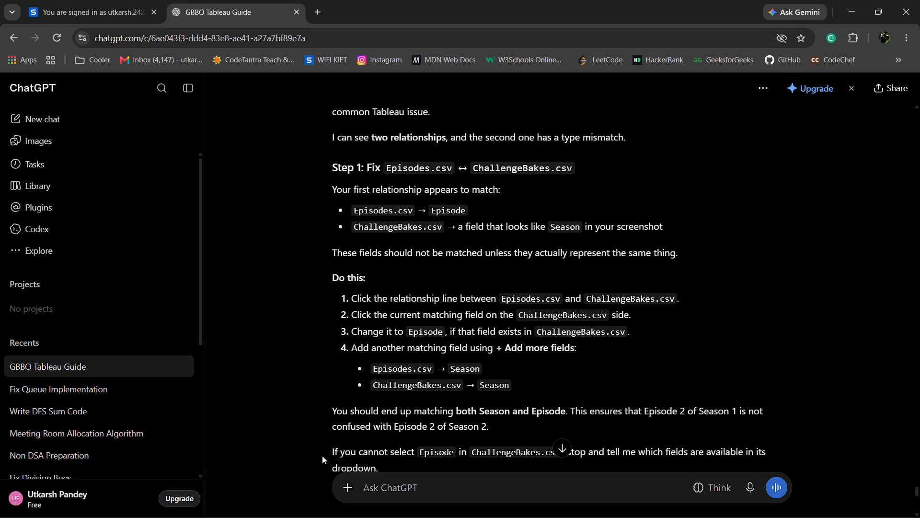
key("alt+Tab")
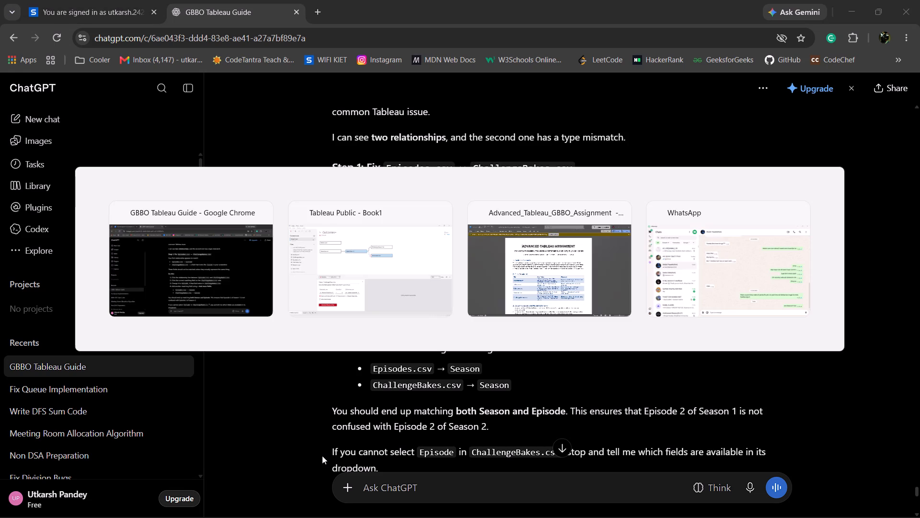
left_click(370, 387)
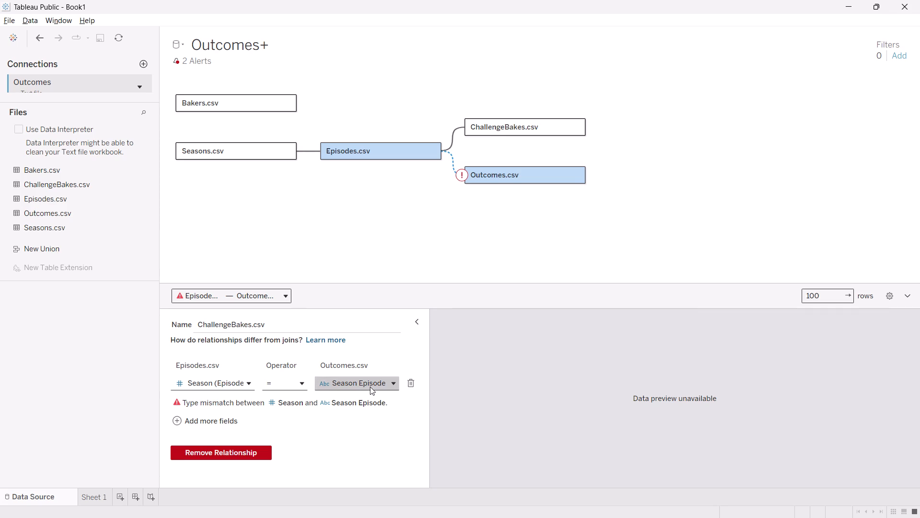
scroll(373, 336, "up", 1)
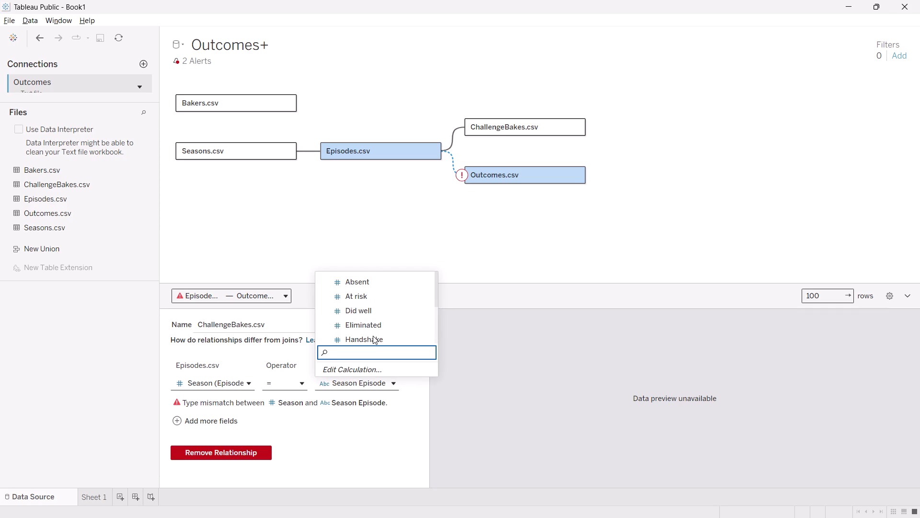
scroll(373, 336, "up", 1)
left_click_drag(436, 298, 439, 316)
left_click_drag(437, 304, 437, 318)
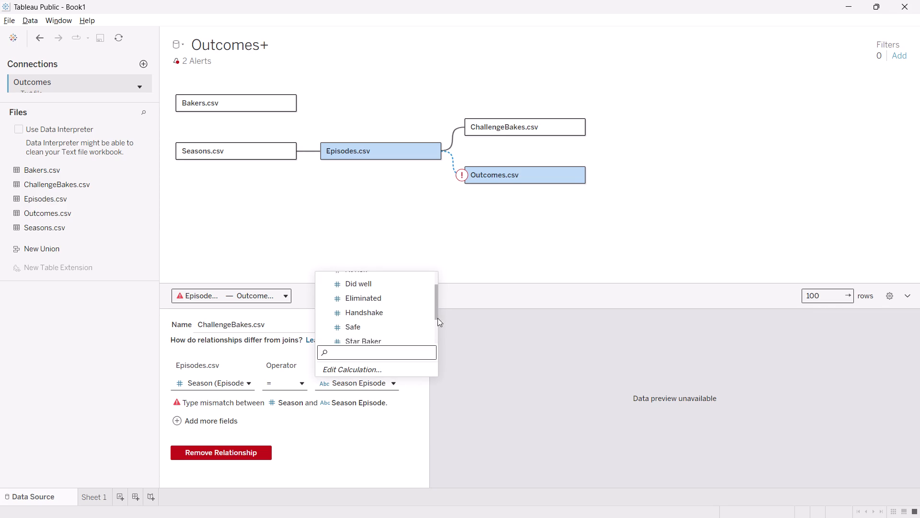
left_click_drag(437, 318, 434, 305)
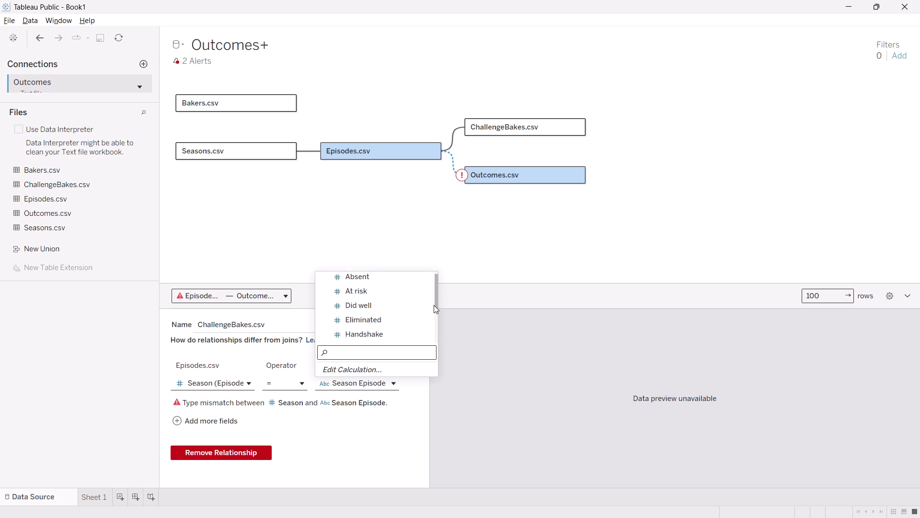
left_click_drag(434, 305, 437, 329)
Consult the assignment document in Word and the ChatGPT conversation in Chrome, and return to the relationship settings in Tableau Public.
key("alt+Tab")
key("alt+Tab")
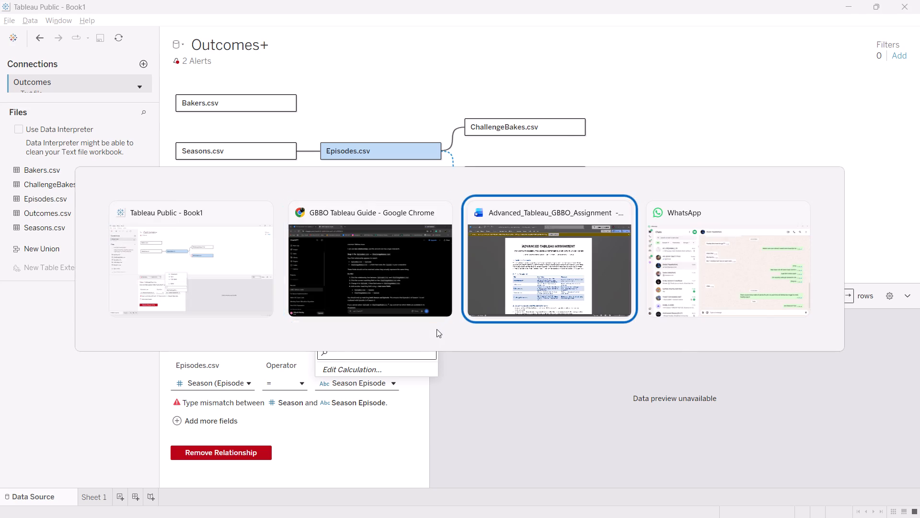
key("alt+Tab")
key("alt+Tab")
key("alt+Tab")
key("alt+Tab")
key("alt+Tab")
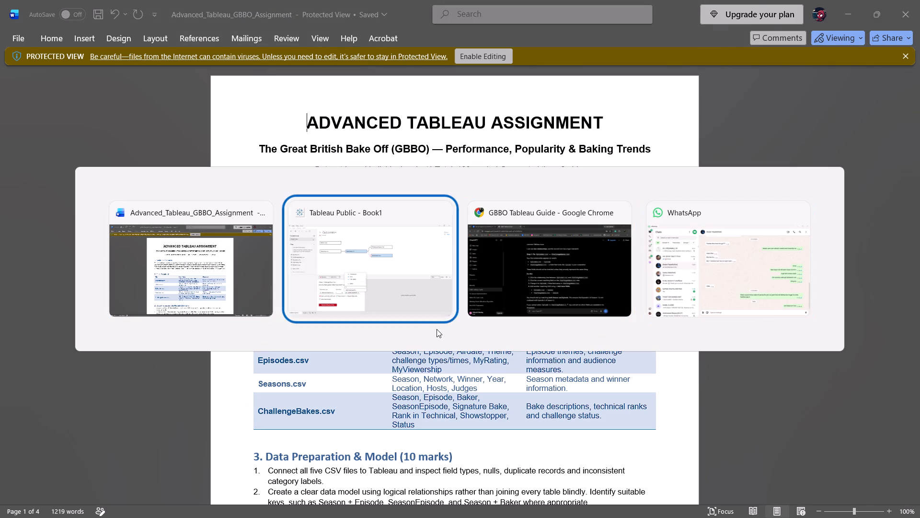
key("alt+Tab")
key("alt+Tab")
key("alt+Tab")
key("alt+Tab")
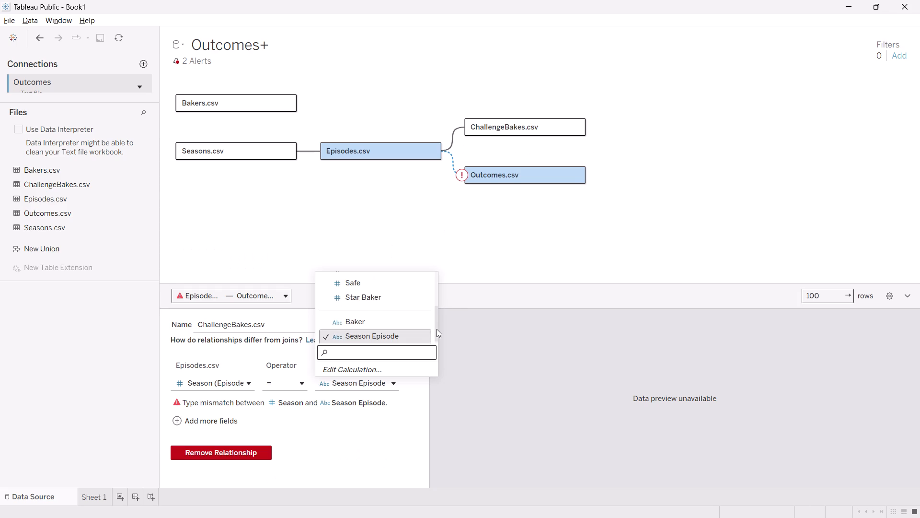
key("alt+Tab")
key("alt+Tab")
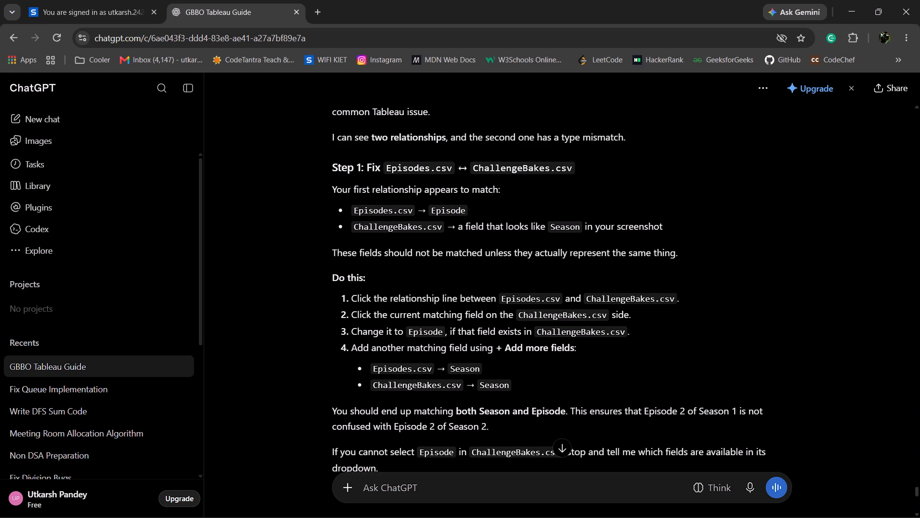
key("alt+Tab")
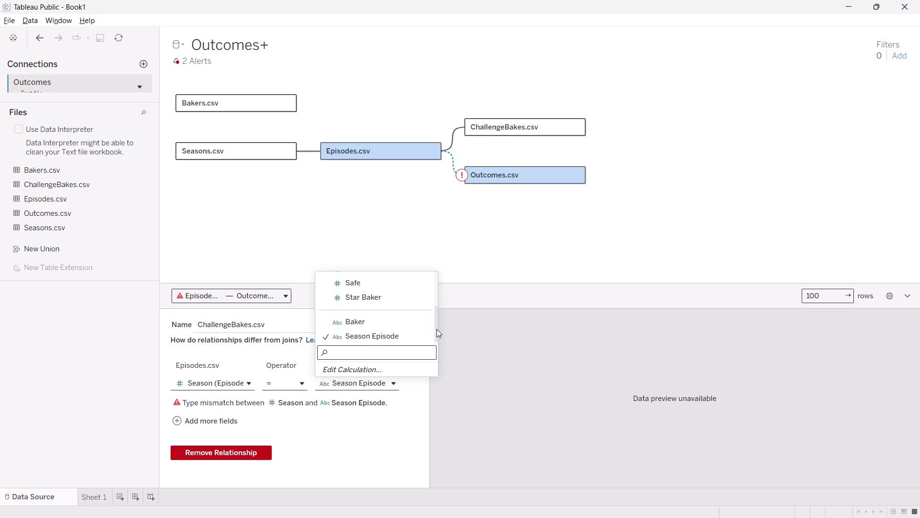
left_click(386, 447)
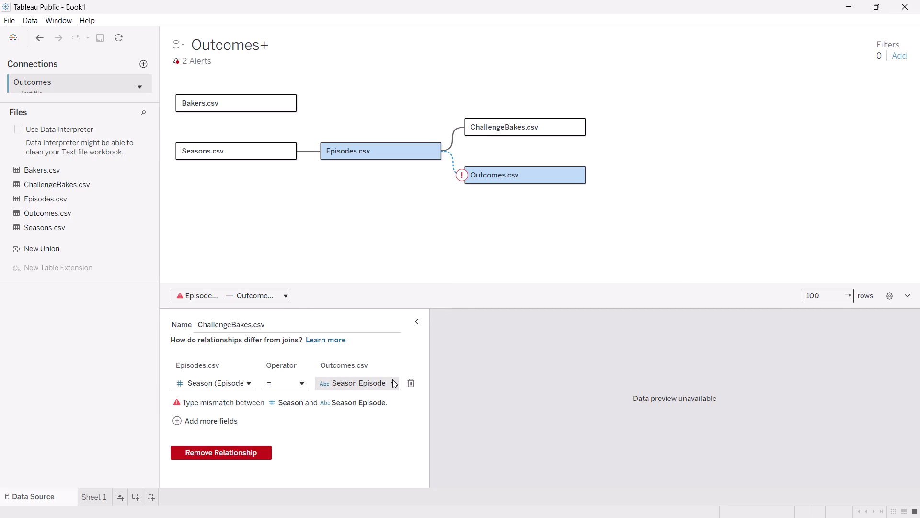
Switch to Chrome and read ChatGPT's Step 2 guidance on fixing the Outcomes.csv–Episodes.csv match, through to Step 3.
key("alt+Tab")
scroll(392, 379, "down", 1)
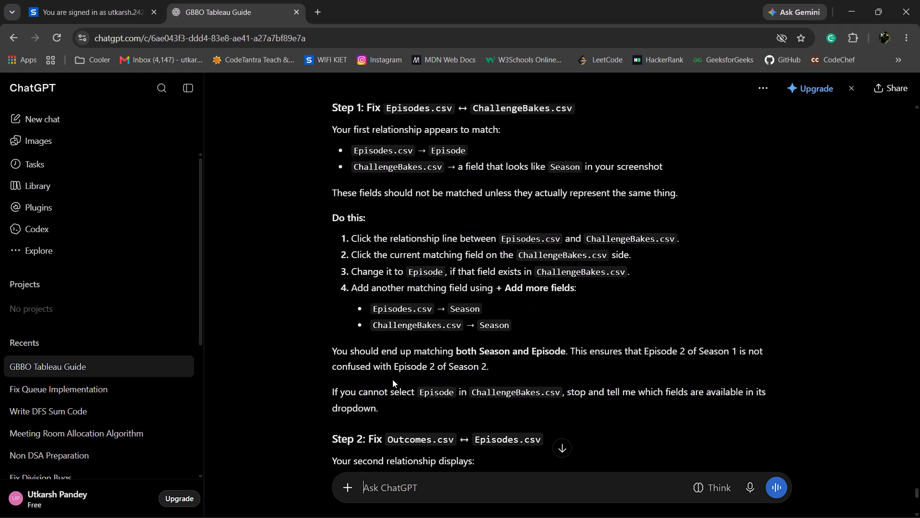
scroll(392, 379, "down", 2)
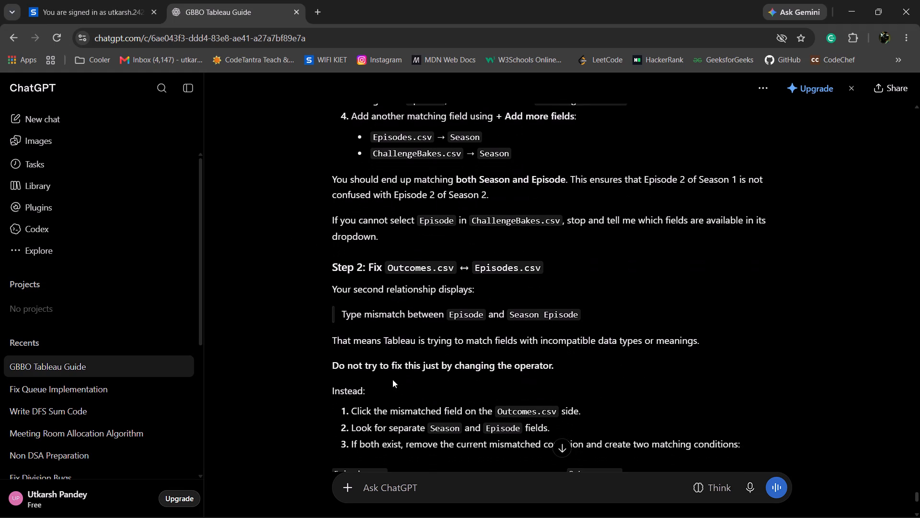
scroll(392, 379, "down", 2)
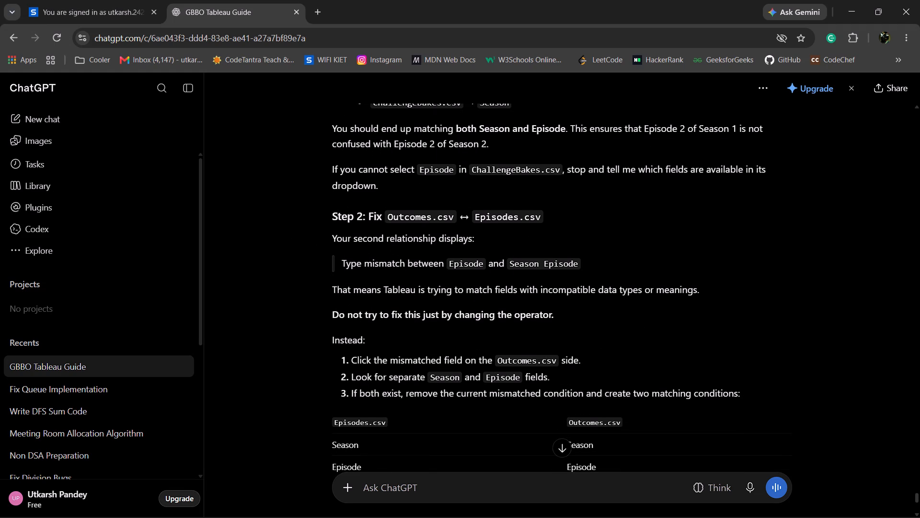
scroll(392, 379, "down", 1)
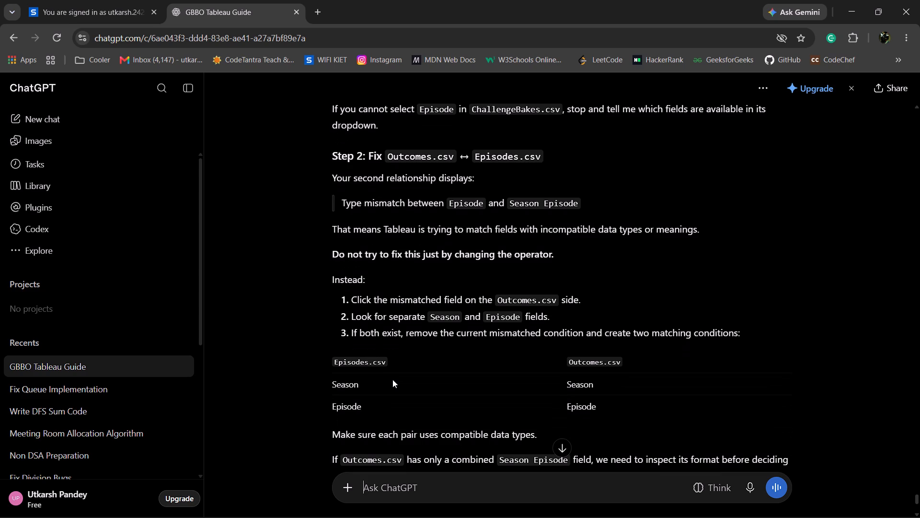
scroll(392, 379, "down", 2)
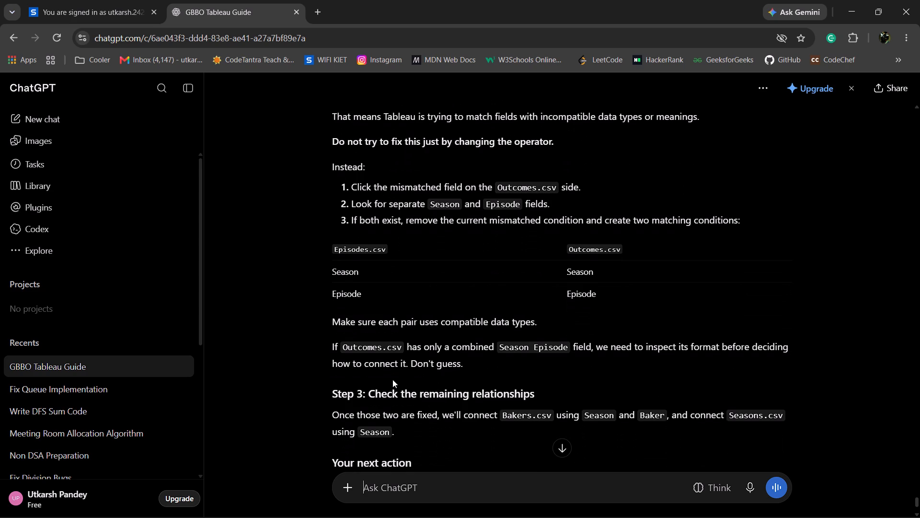
Return to Tableau Public and check the Outcomes.csv field choices for separate Season and Episode fields.
key("alt+Tab")
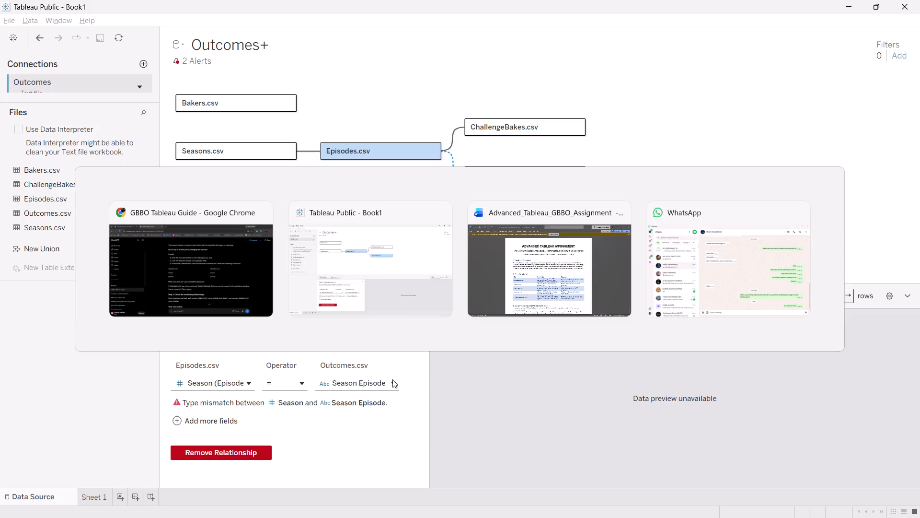
left_click(386, 383)
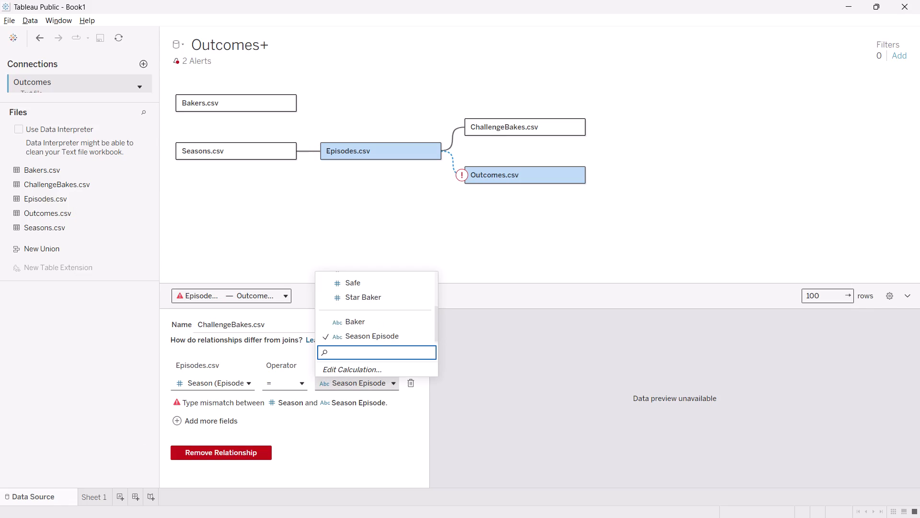
scroll(385, 338, "up", 1)
scroll(385, 338, "down", 1)
scroll(385, 338, "up", 1)
left_click(383, 428)
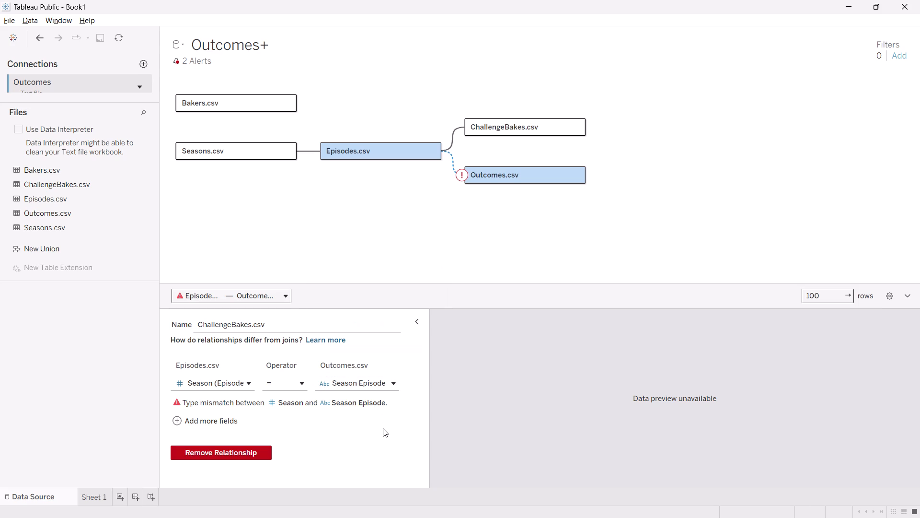
Set the Episodes.csv field in the Episodes–Outcomes relationship to Episode.
left_click(250, 382)
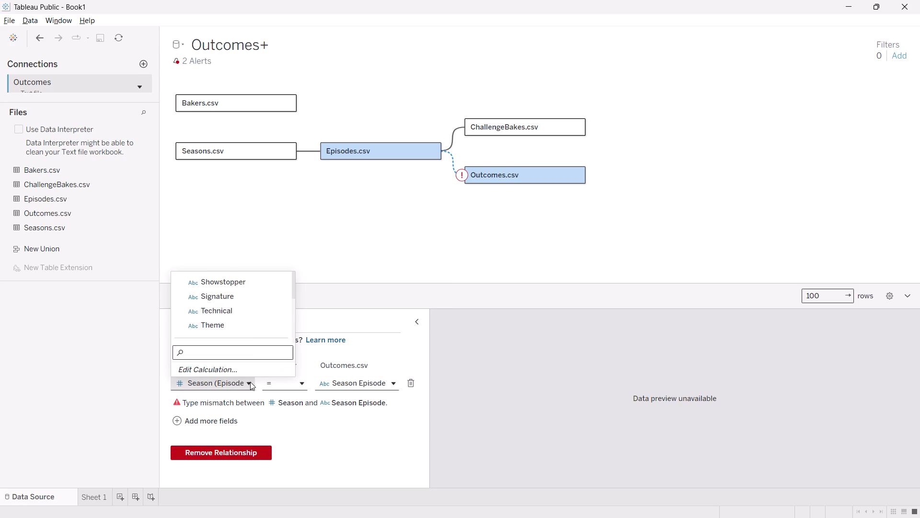
scroll(247, 323, "down", 2)
scroll(247, 323, "up", 1)
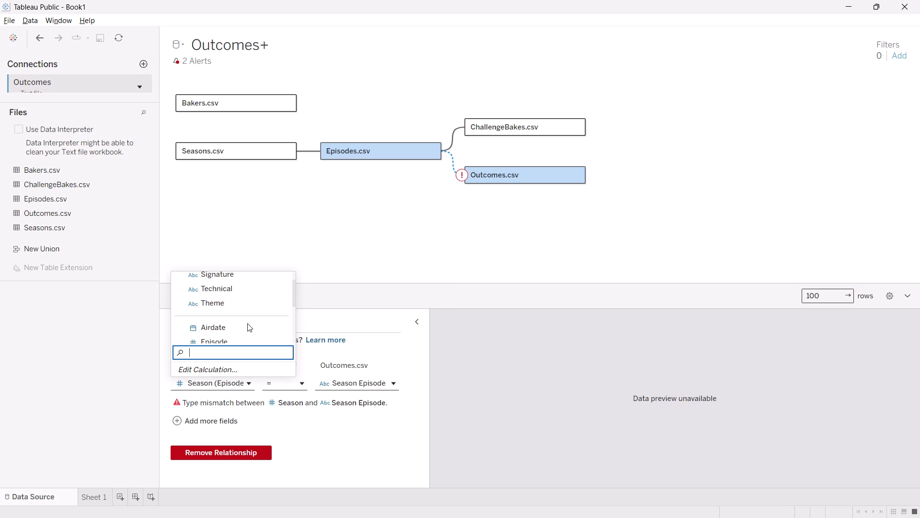
scroll(247, 323, "up", 1)
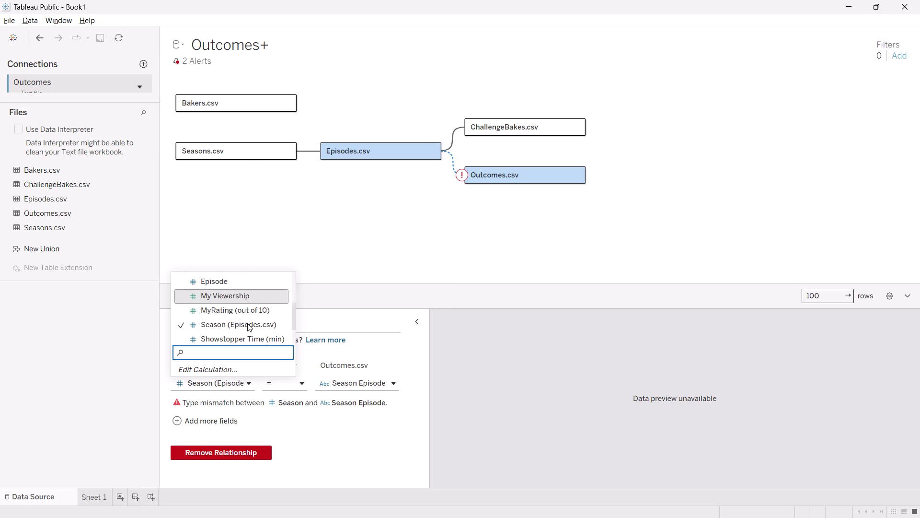
left_click(236, 291)
left_click(236, 291)
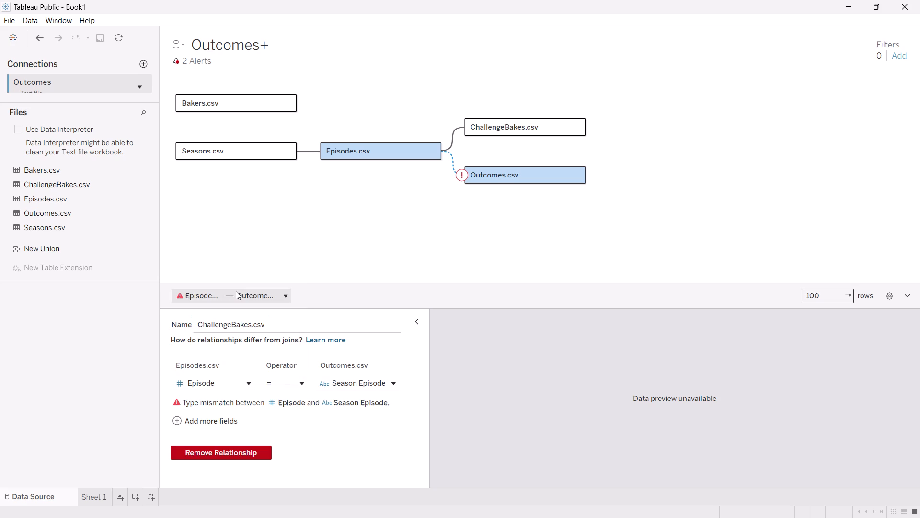
Examine the Outcomes.csv field choices in the Episodes–Outcomes relationship, cross-checking ChatGPT's Step 2 instructions in Chrome, and leave the selection as is.
left_click(364, 387)
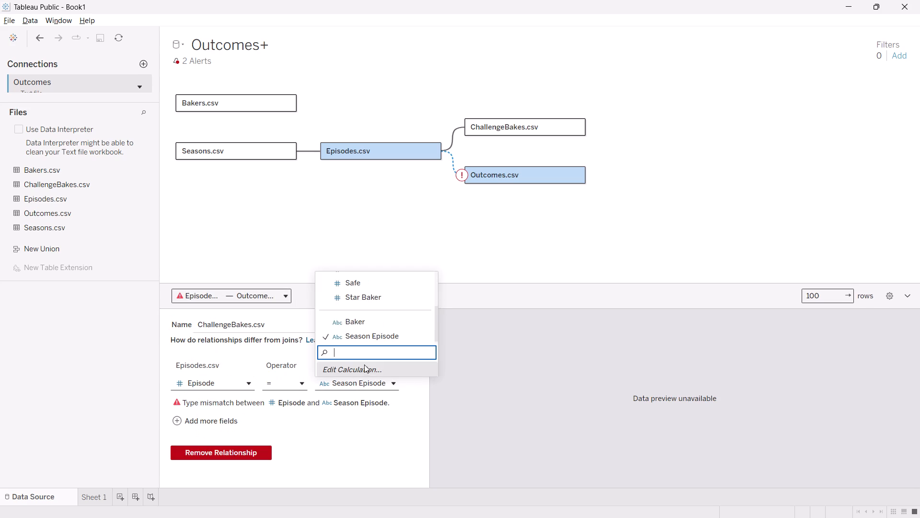
scroll(372, 327, "up", 1)
key("alt+Tab")
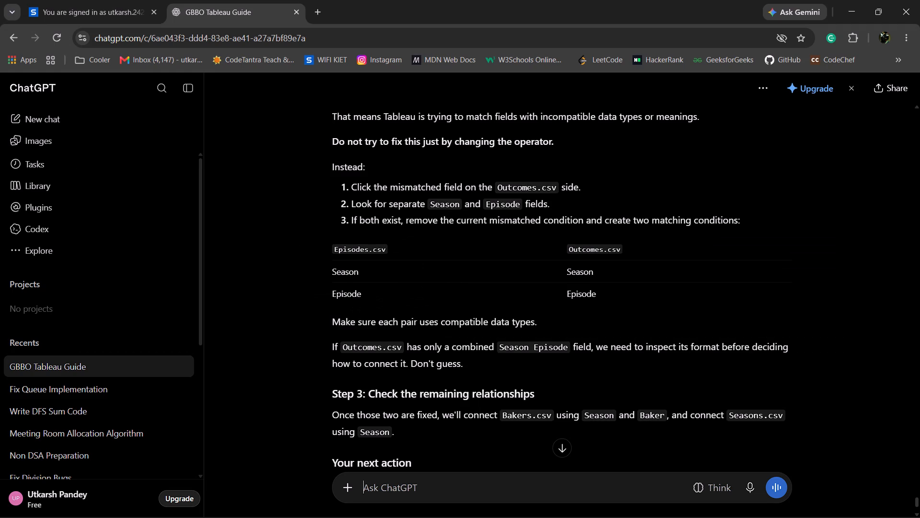
key("alt+Tab")
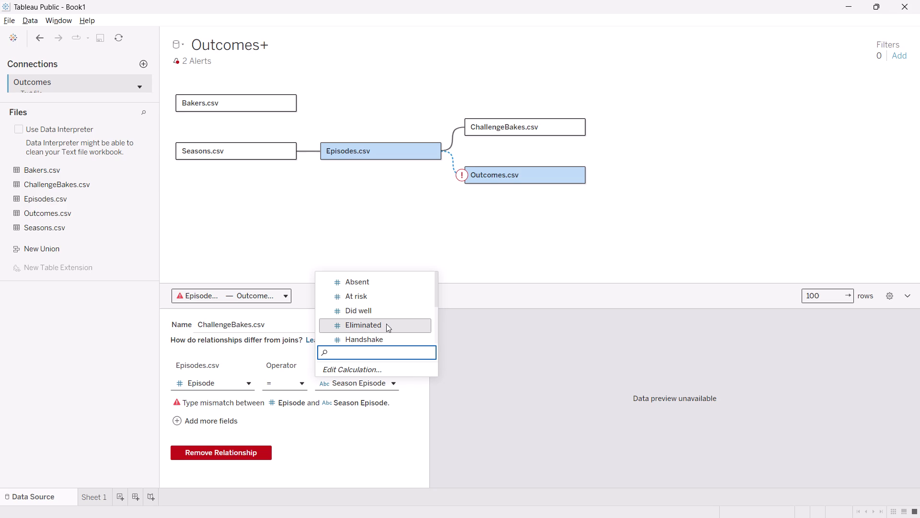
scroll(386, 324, "up", 1)
scroll(386, 324, "down", 2)
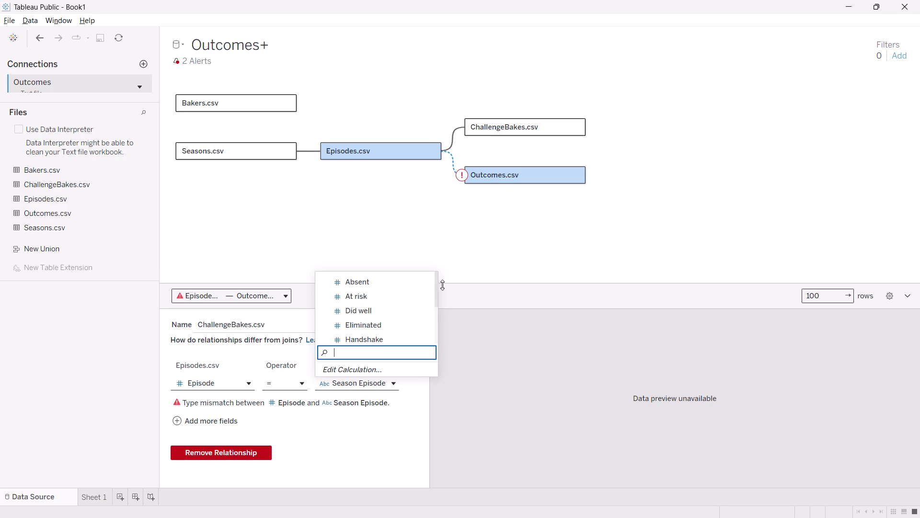
left_click_drag(435, 285, 438, 330)
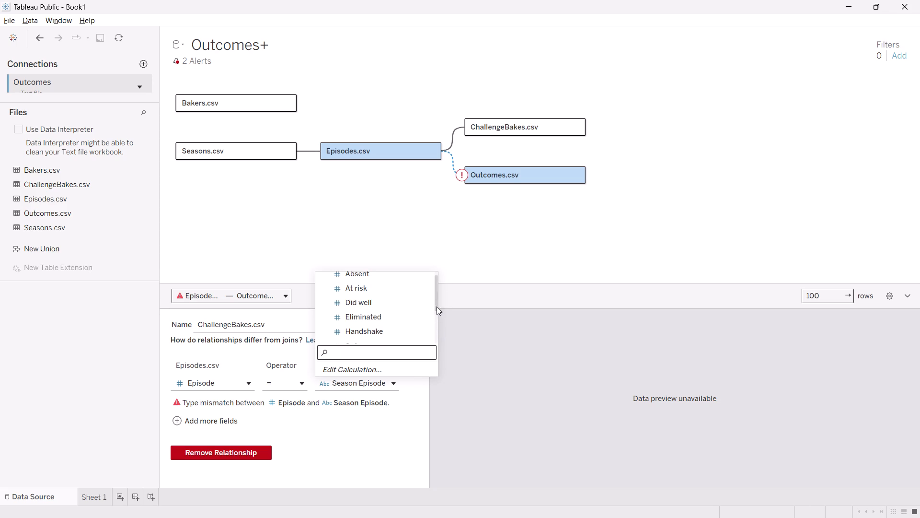
left_click(438, 308)
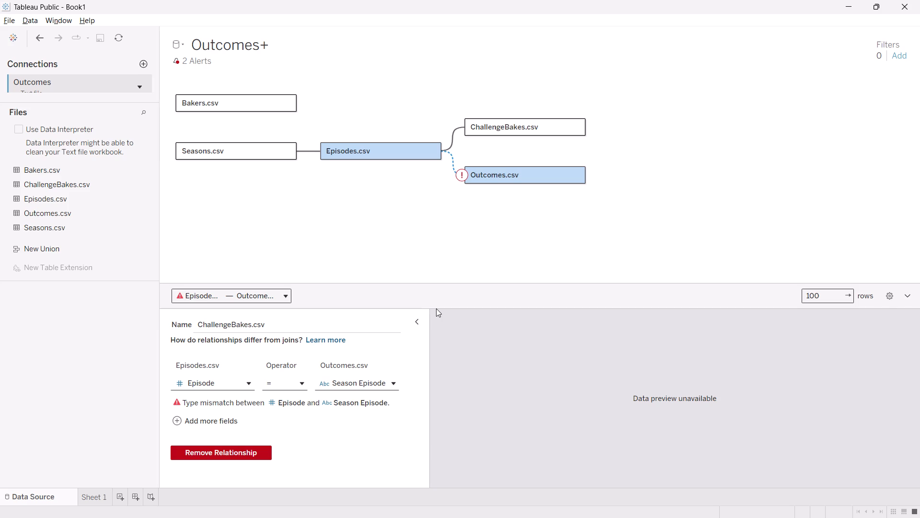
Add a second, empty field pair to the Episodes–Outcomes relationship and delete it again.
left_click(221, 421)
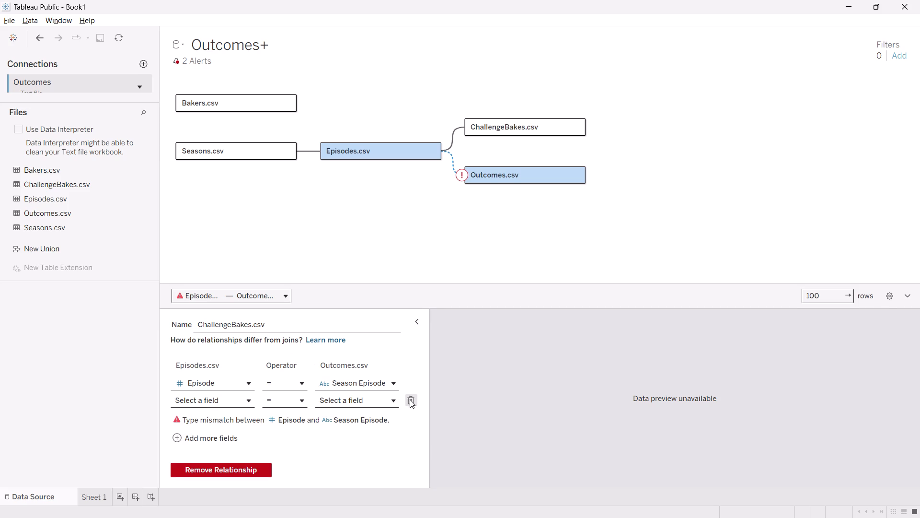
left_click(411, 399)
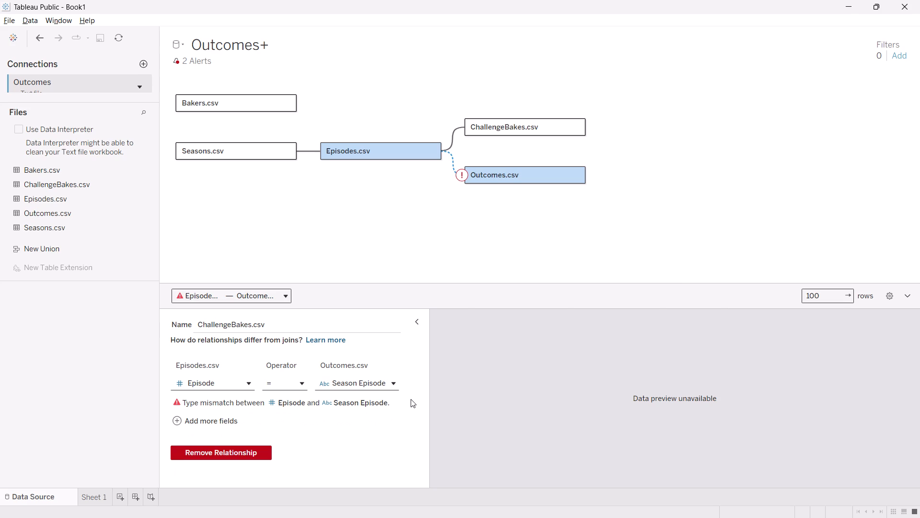
Recheck ChatGPT's matching conditions in Chrome, and set the relationship's Episodes.csv field in Tableau Public to Season (Episodes.csv).
key("alt+Tab")
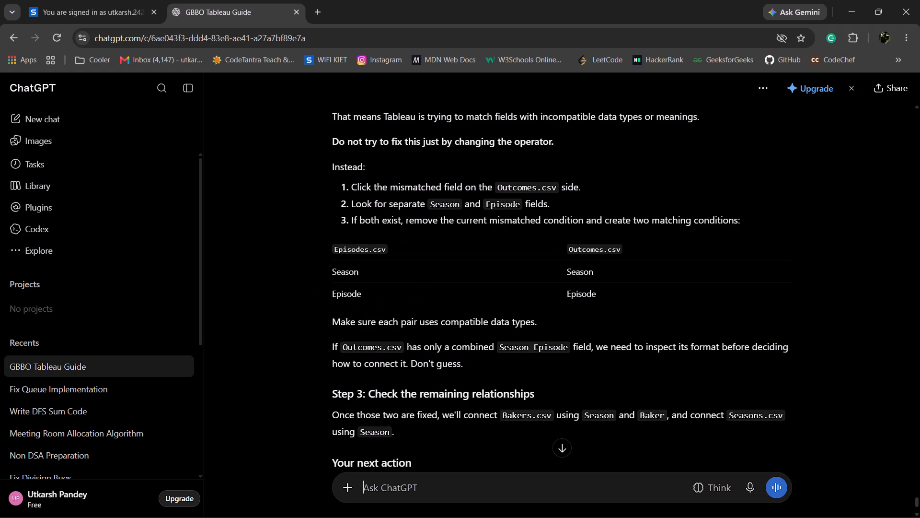
key("alt+Tab")
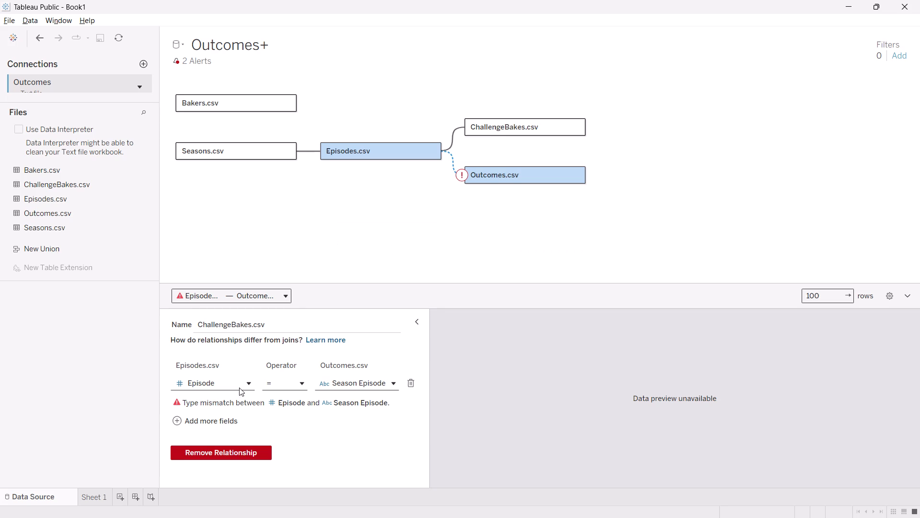
left_click(195, 382)
scroll(221, 342, "down", 1)
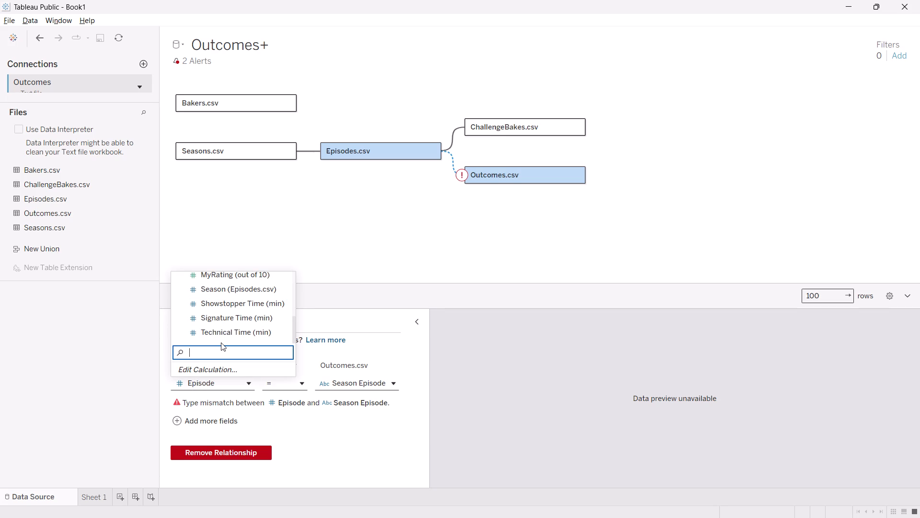
left_click(223, 354)
type("seas")
left_click(221, 338)
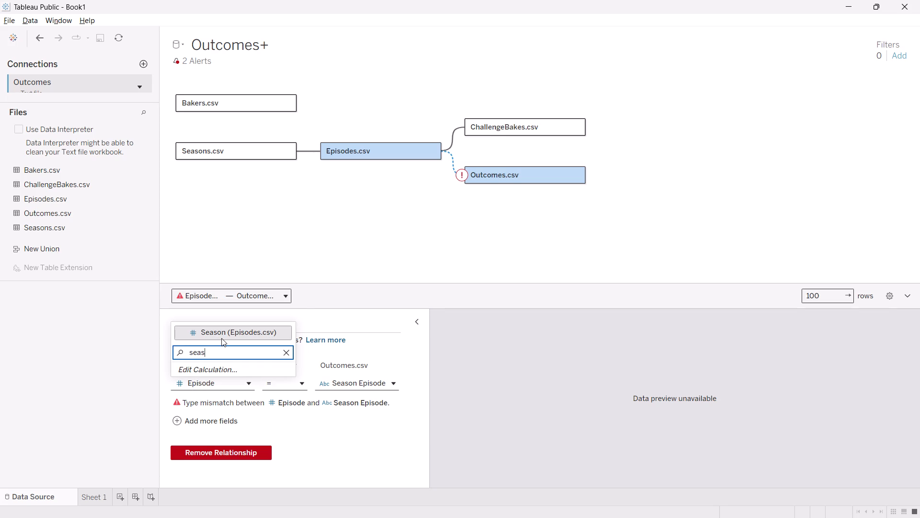
left_click(221, 338)
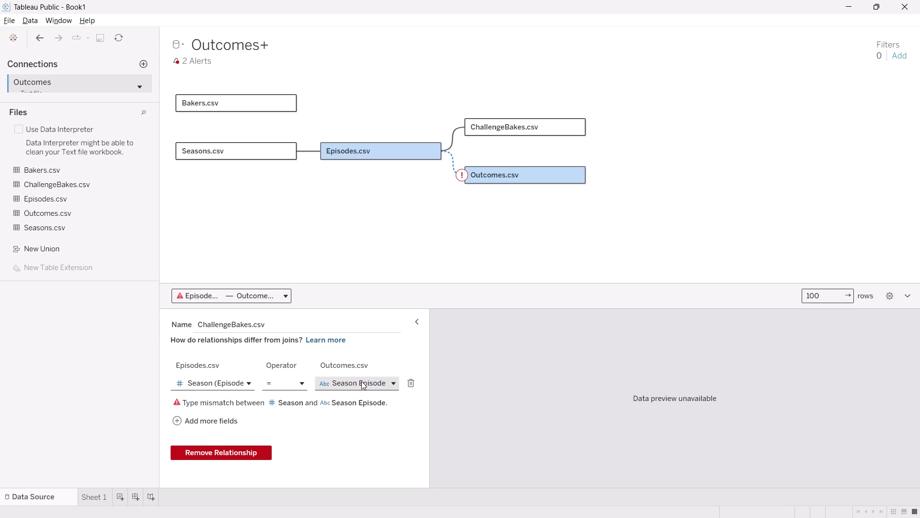
Search the Outcomes.csv field choices for "seas" to look for a separate Season field, and close the list without changing the selection.
left_click(368, 384)
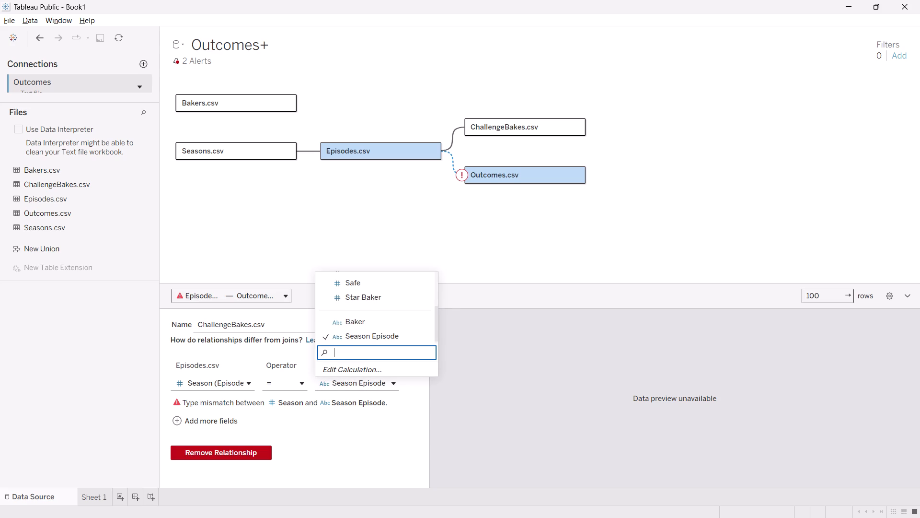
type("seas")
key("BackSpace")
key("BackSpace")
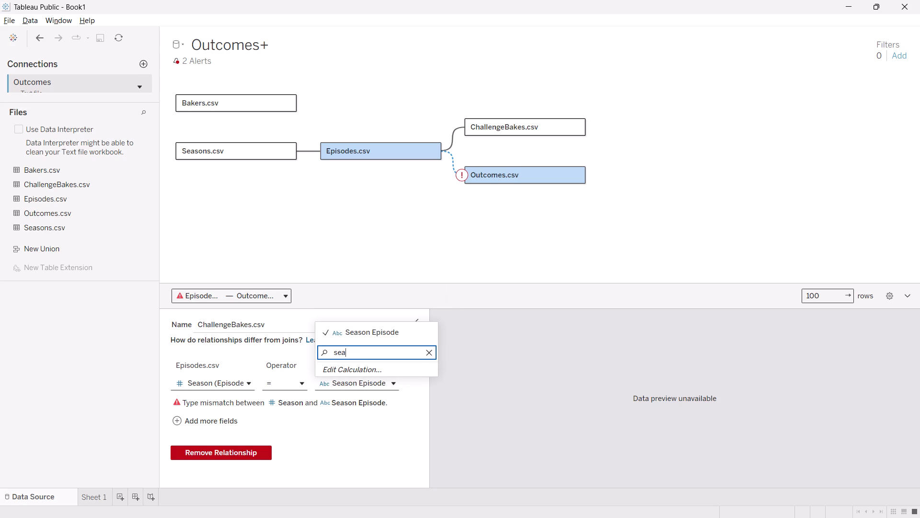
key("BackSpace")
key("BackSpace")
left_click(388, 440)
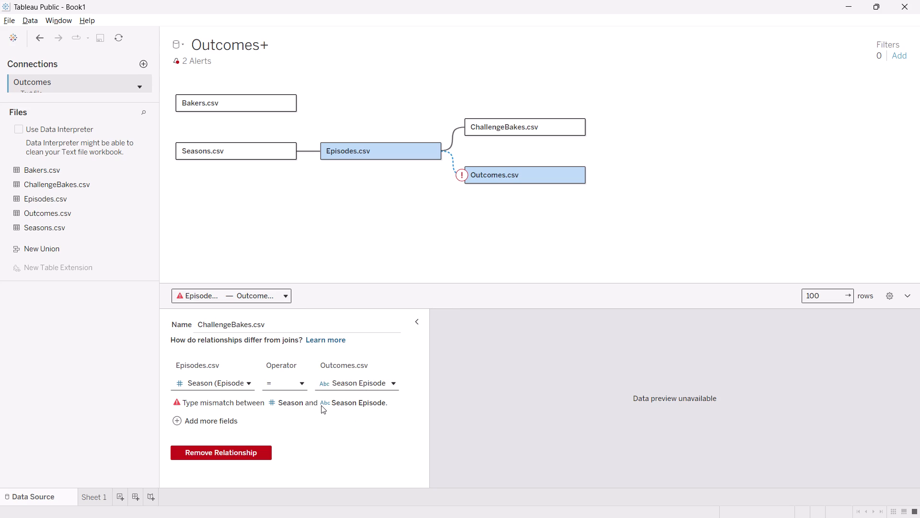
key("alt+Tab")
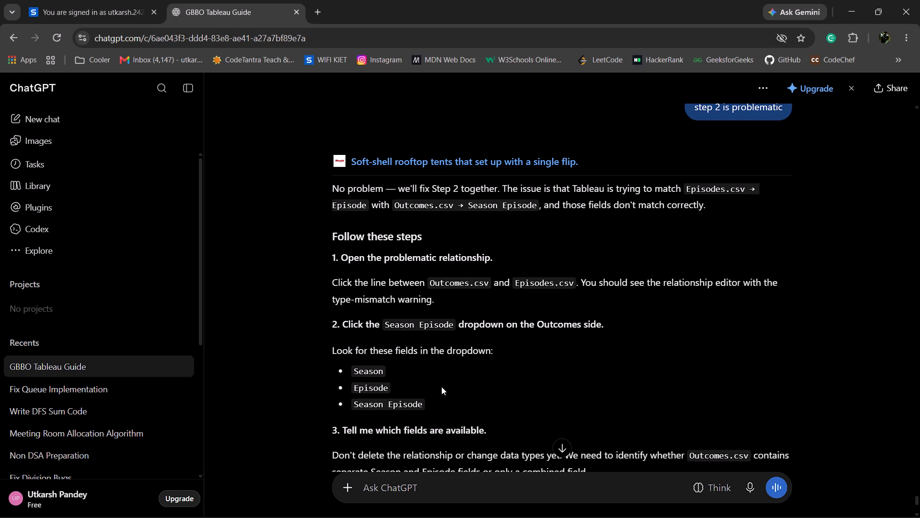
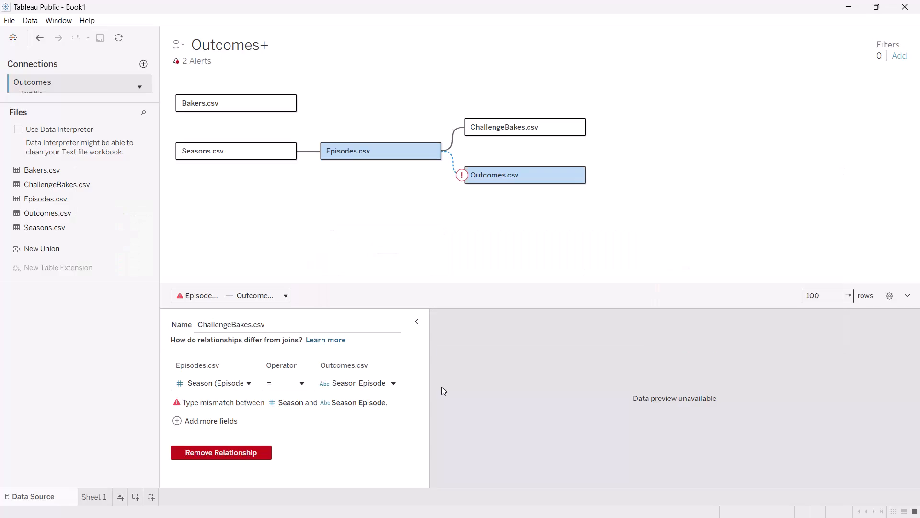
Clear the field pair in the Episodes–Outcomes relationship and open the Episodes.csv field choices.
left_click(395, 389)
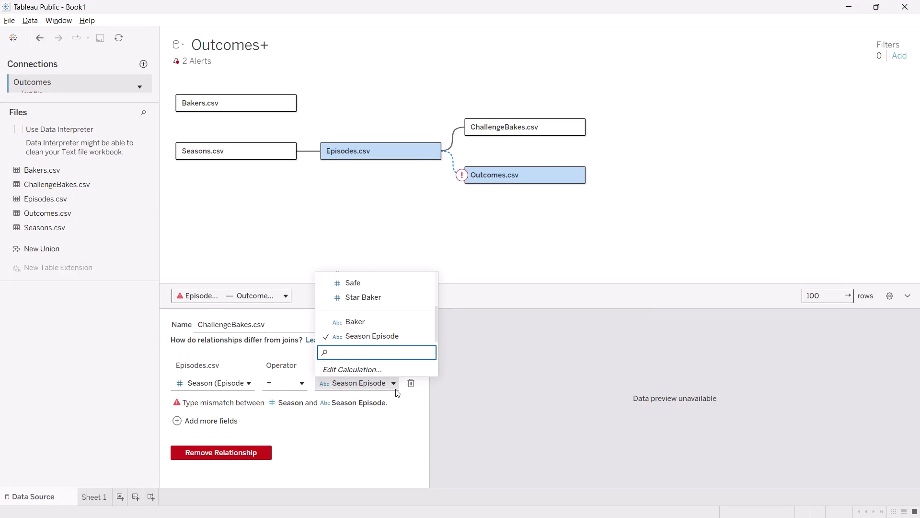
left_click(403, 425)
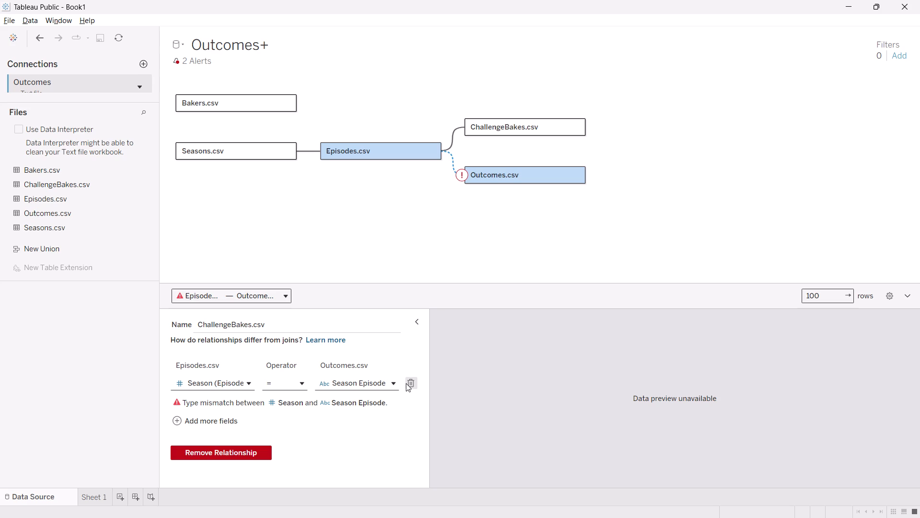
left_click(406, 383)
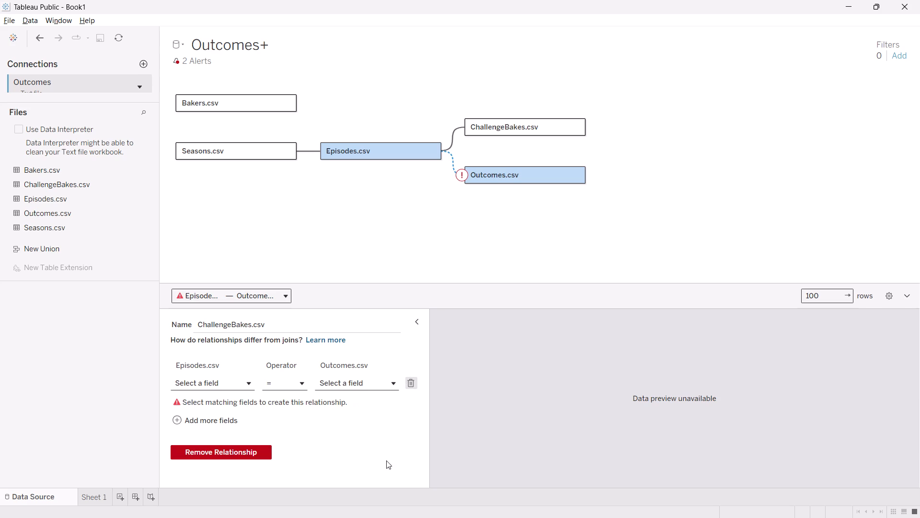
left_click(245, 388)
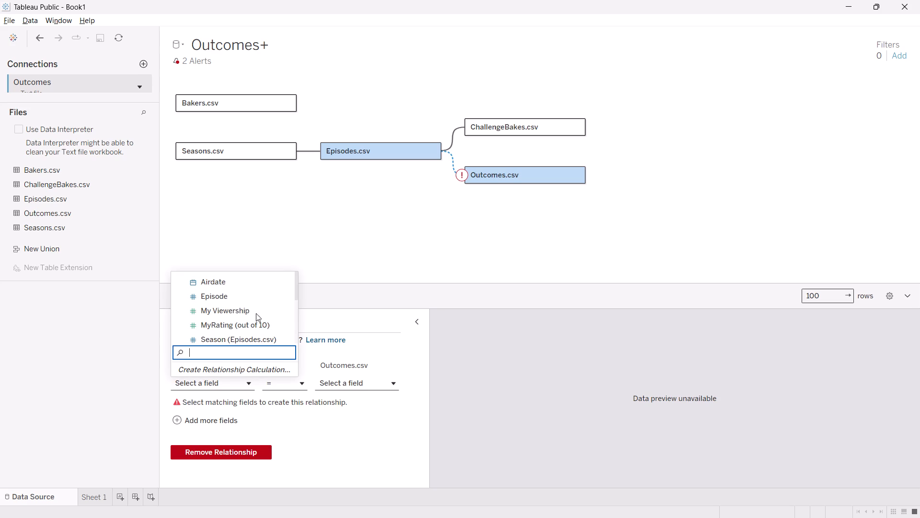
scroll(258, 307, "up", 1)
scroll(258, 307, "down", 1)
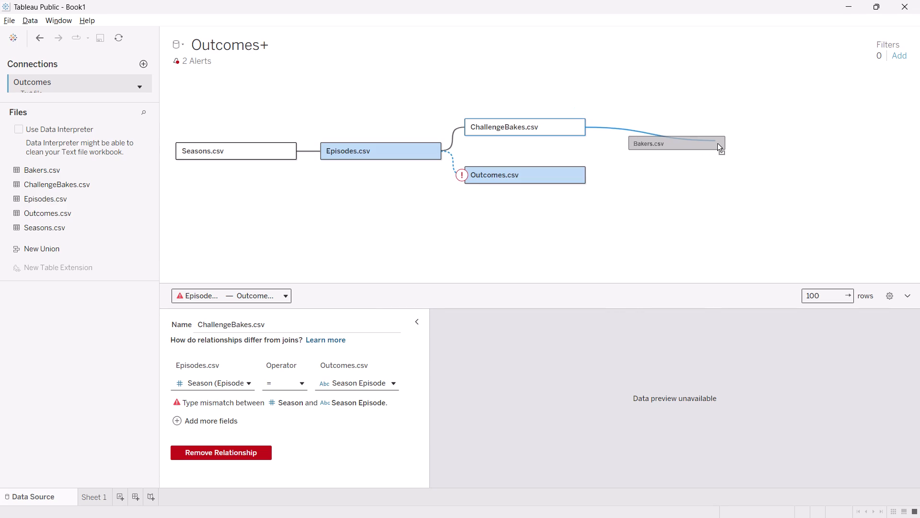
left_click_drag(716, 142, 716, 143)
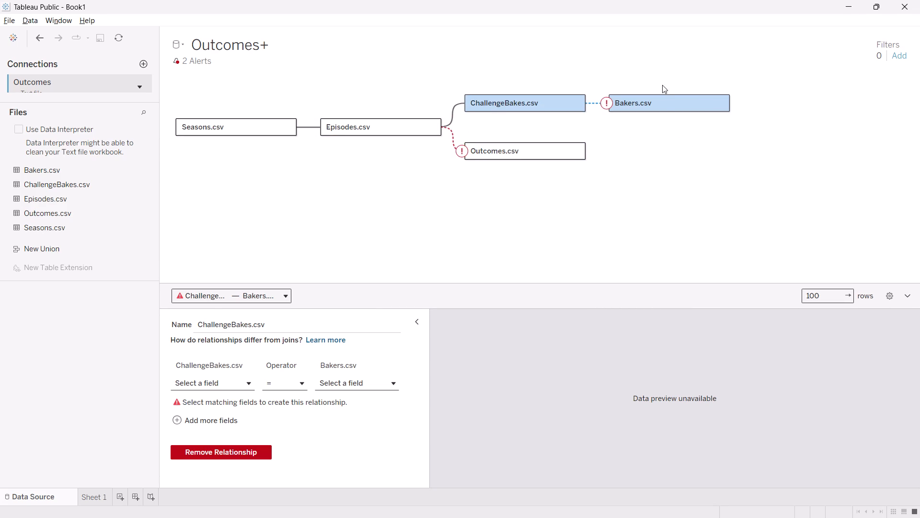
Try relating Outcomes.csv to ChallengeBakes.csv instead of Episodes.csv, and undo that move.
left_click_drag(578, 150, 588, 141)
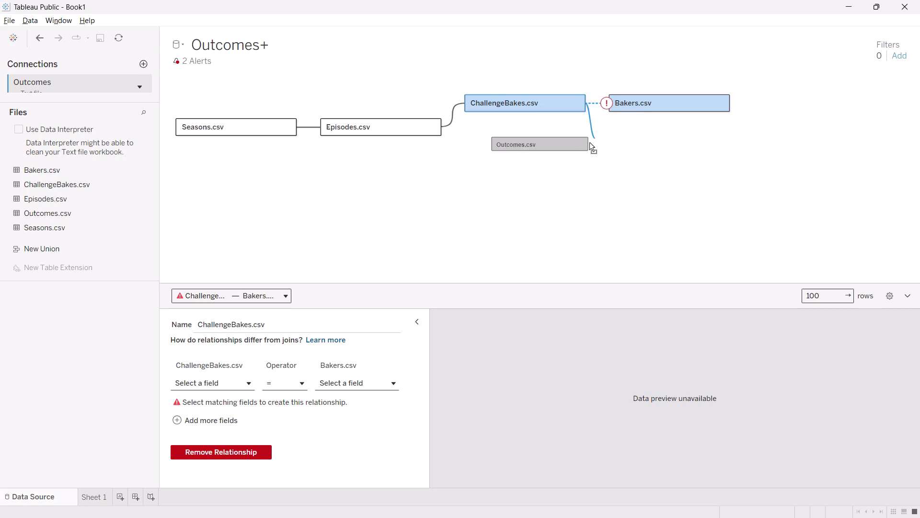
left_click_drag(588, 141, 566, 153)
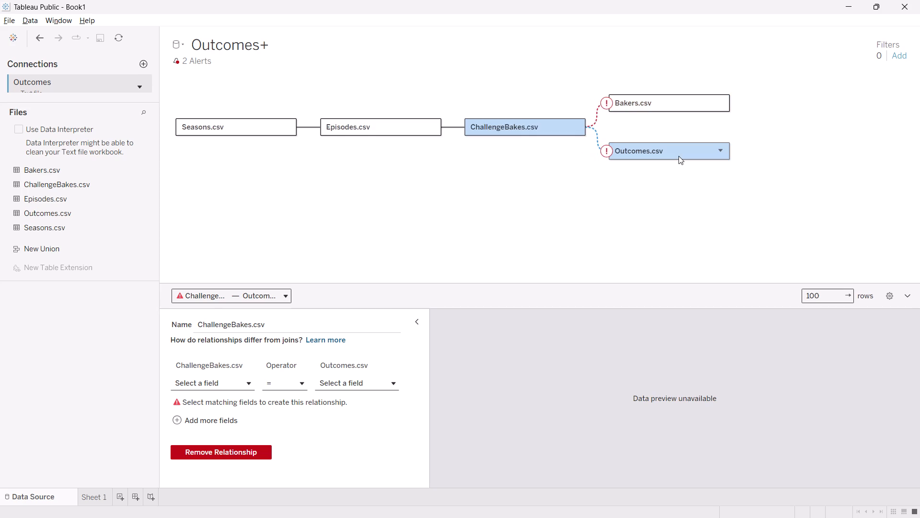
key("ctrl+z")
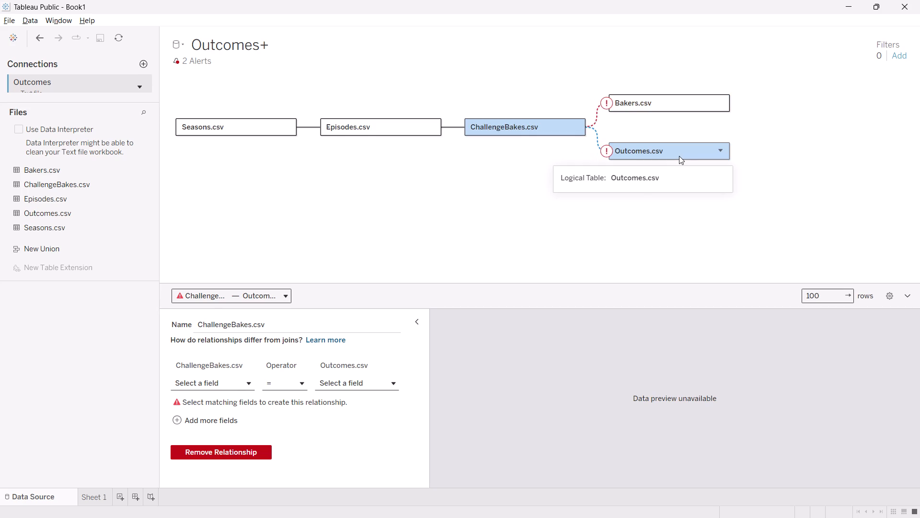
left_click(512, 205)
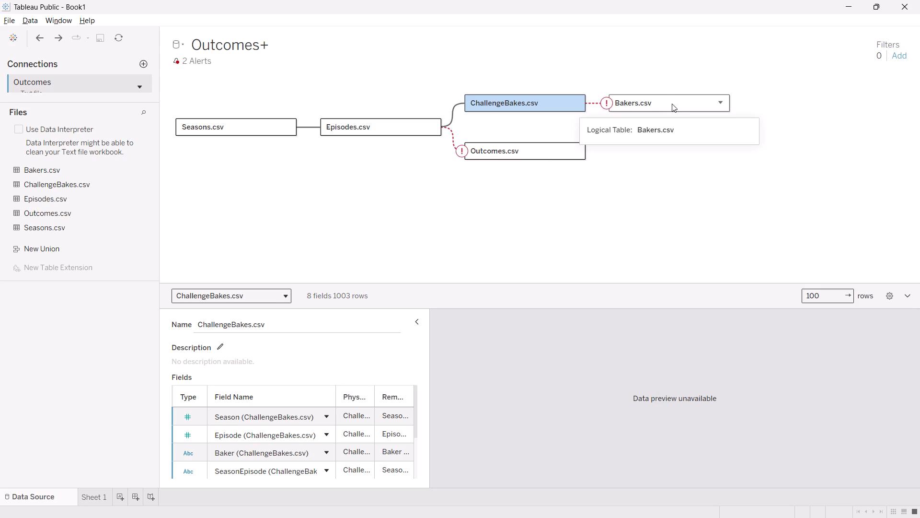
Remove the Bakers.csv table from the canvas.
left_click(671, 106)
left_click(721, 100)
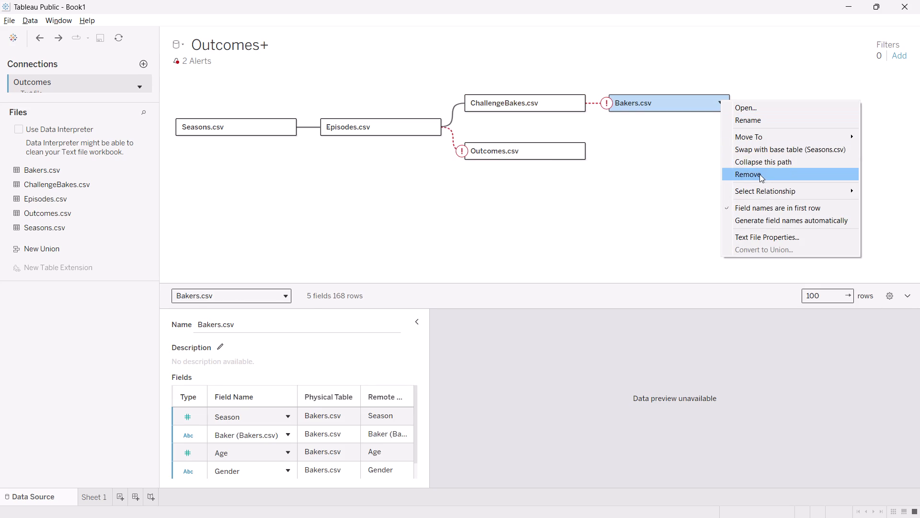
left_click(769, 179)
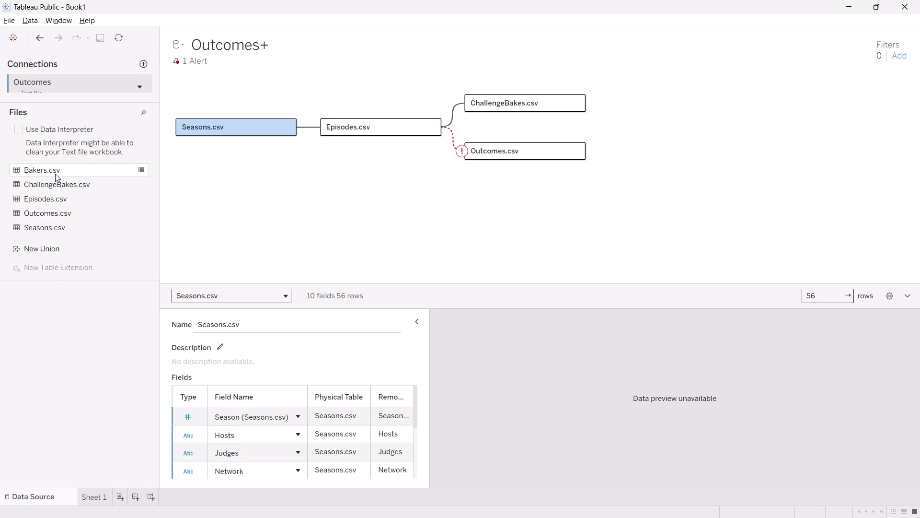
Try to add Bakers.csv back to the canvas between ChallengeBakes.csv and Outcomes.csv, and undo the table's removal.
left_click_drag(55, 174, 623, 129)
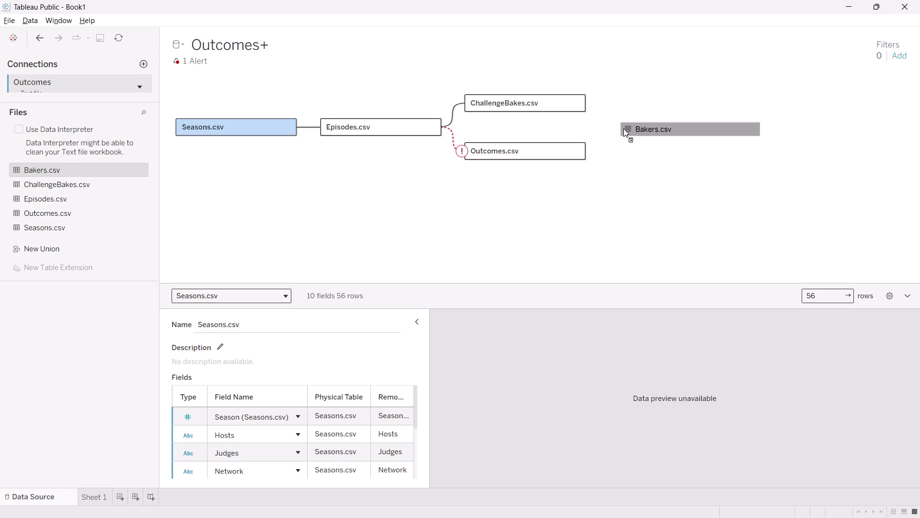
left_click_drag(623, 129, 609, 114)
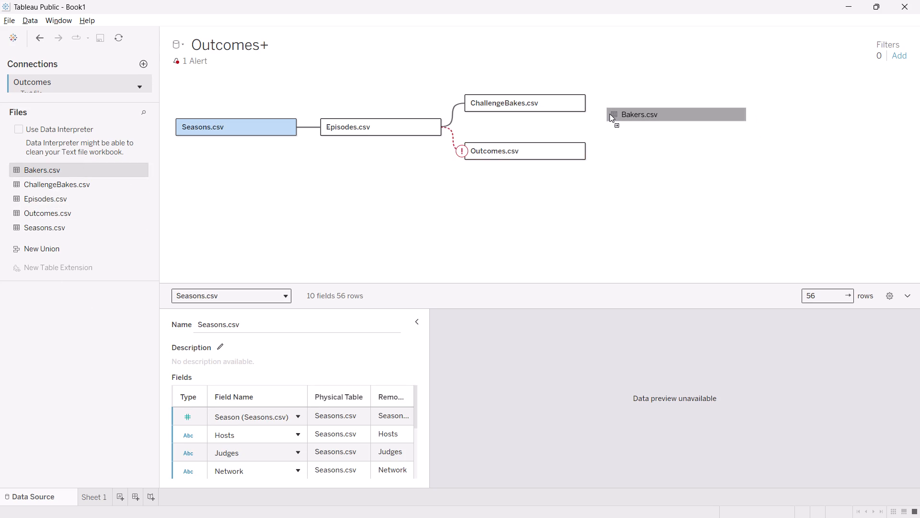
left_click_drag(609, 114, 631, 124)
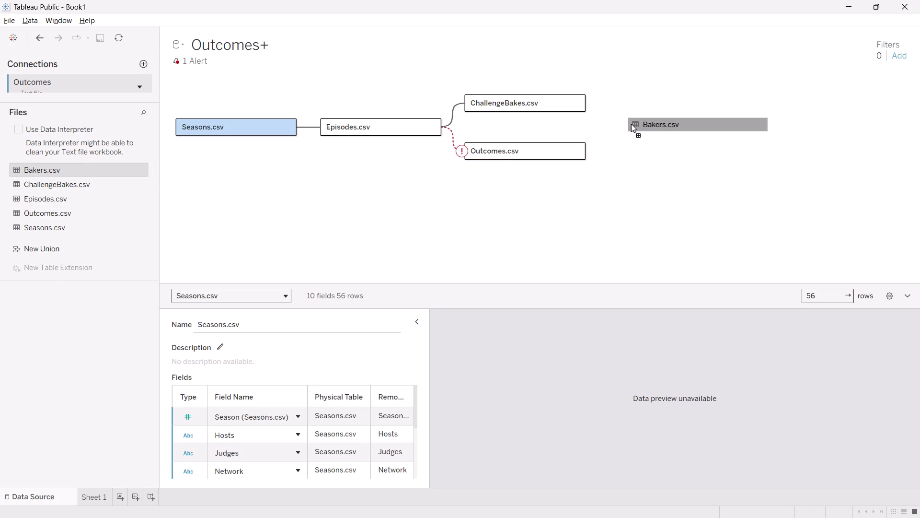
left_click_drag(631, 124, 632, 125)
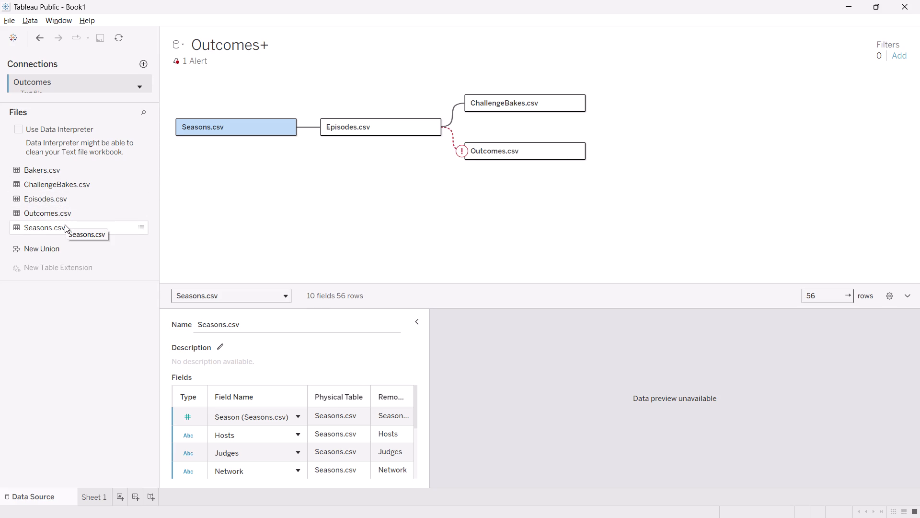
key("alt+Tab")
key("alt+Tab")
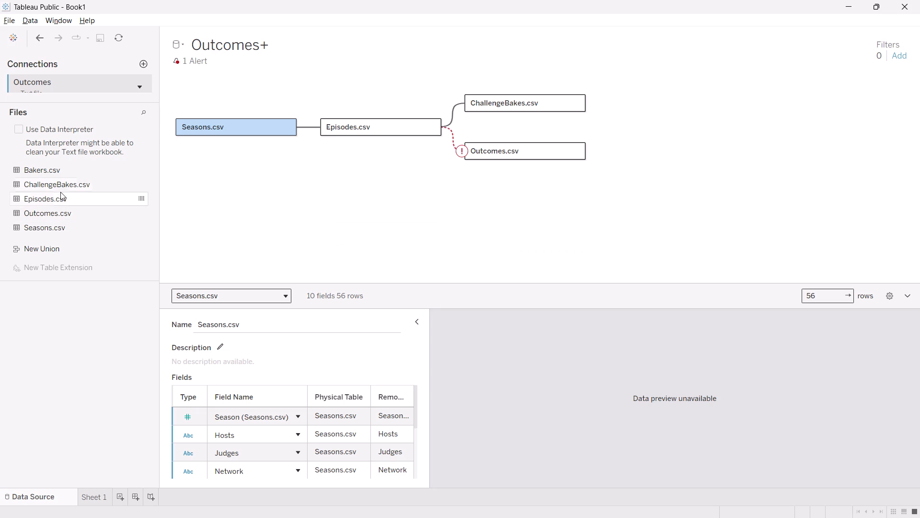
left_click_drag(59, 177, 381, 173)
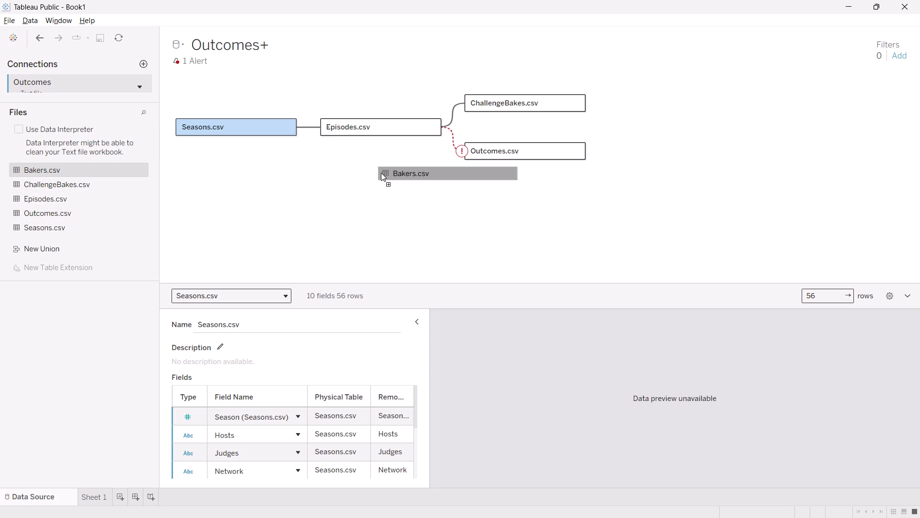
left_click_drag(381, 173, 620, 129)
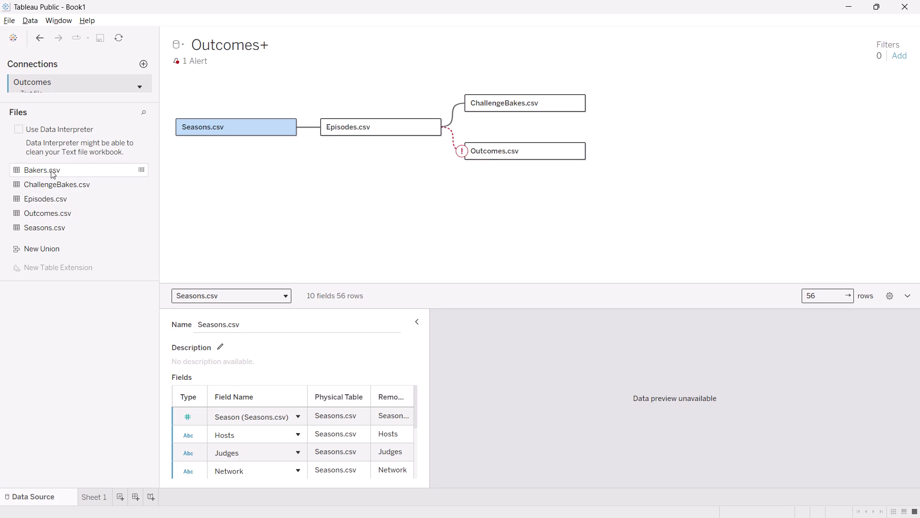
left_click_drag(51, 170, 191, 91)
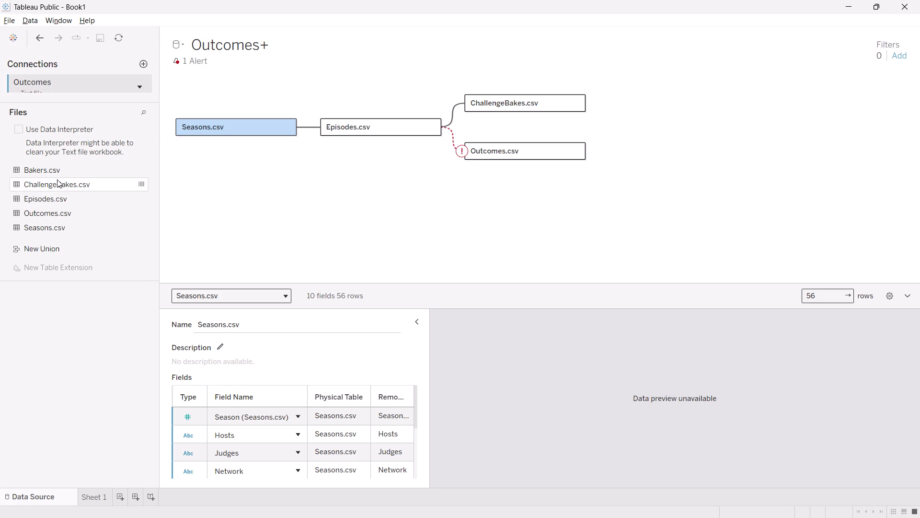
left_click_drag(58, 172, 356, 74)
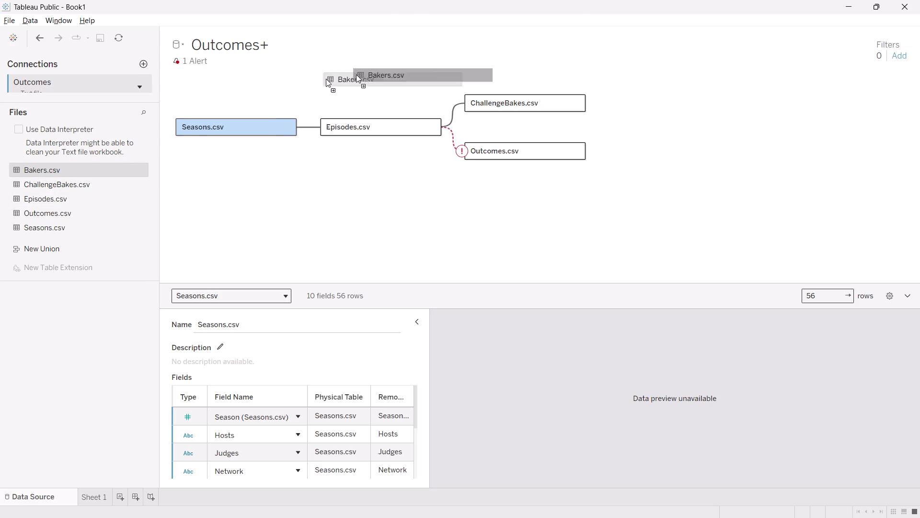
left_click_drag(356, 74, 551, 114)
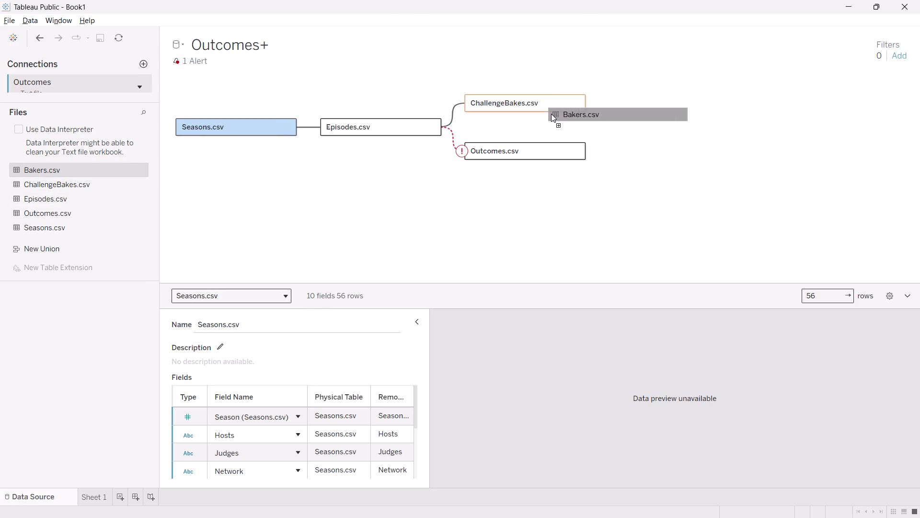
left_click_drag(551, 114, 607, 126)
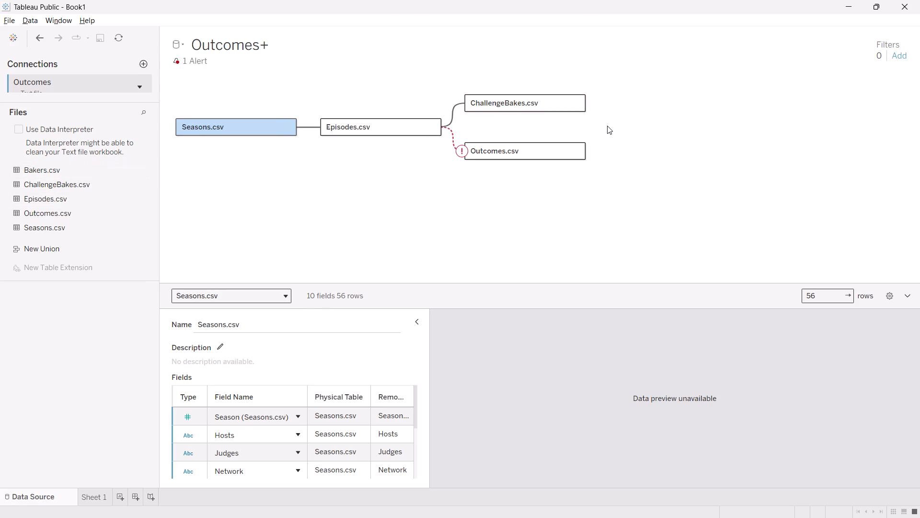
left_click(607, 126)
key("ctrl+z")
Examine the ChallengeBakes–Bakers relationship and its alert, and check which relationships are offered for Bakers.csv and Outcomes.csv.
left_click(606, 101)
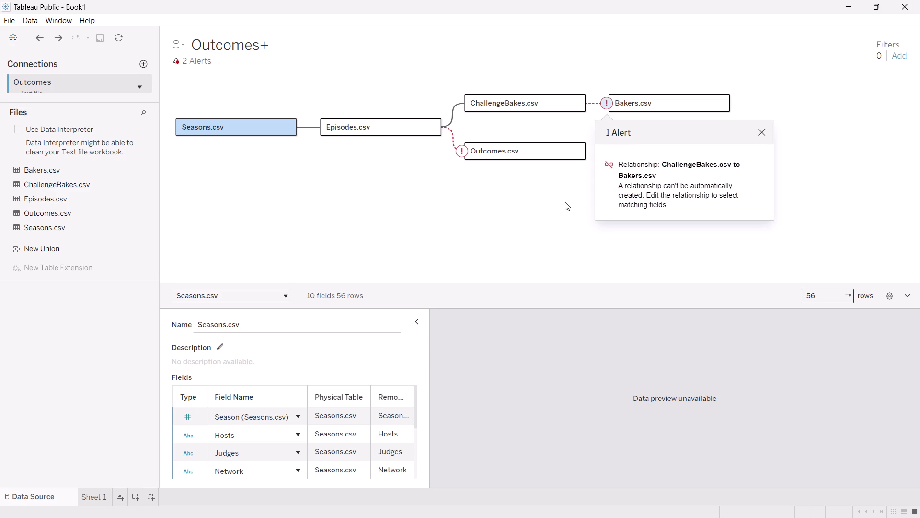
left_click(557, 185)
left_click(579, 148)
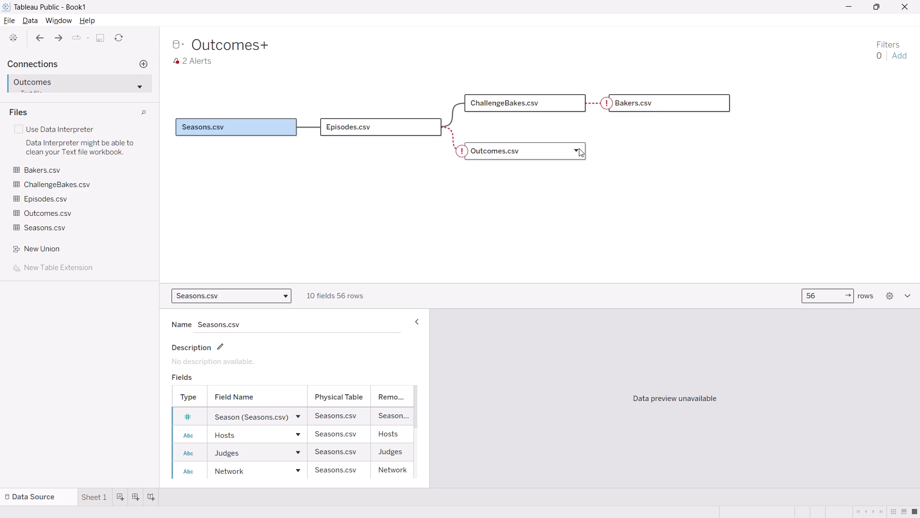
left_click(575, 151)
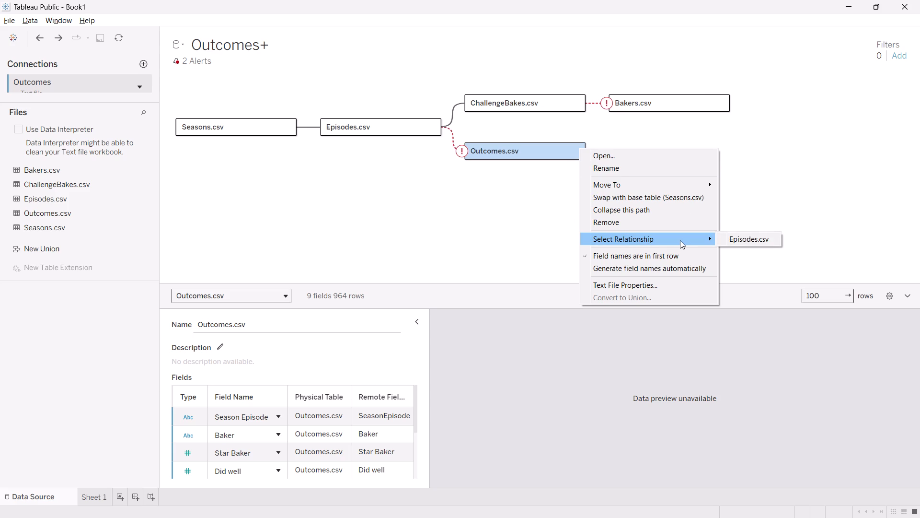
left_click(635, 107)
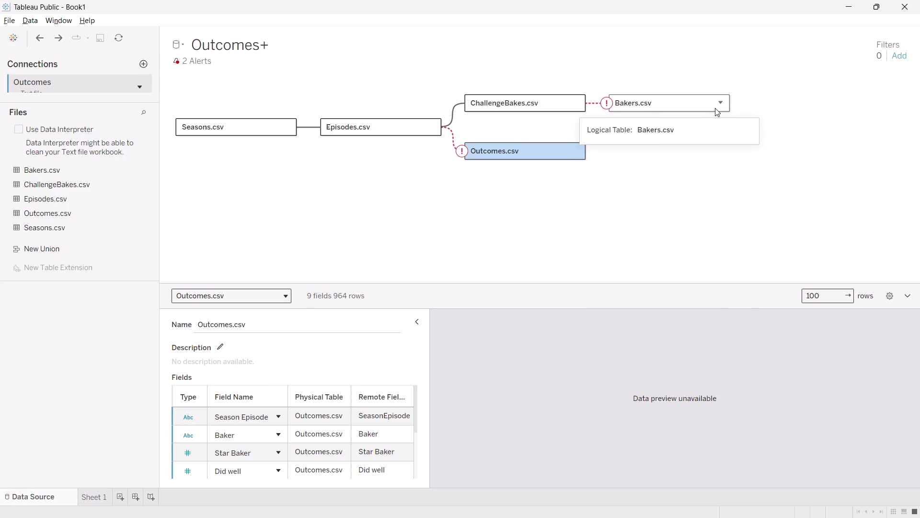
left_click(719, 104)
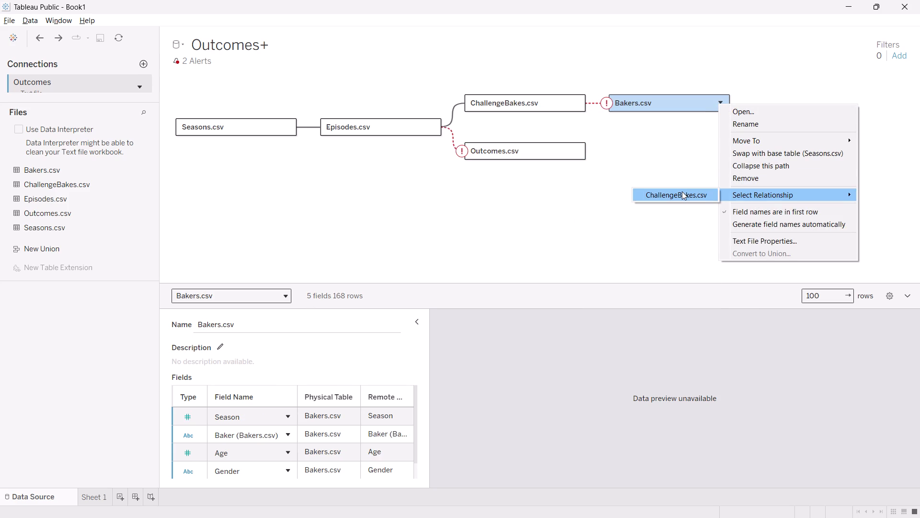
left_click(683, 190)
left_click(632, 137)
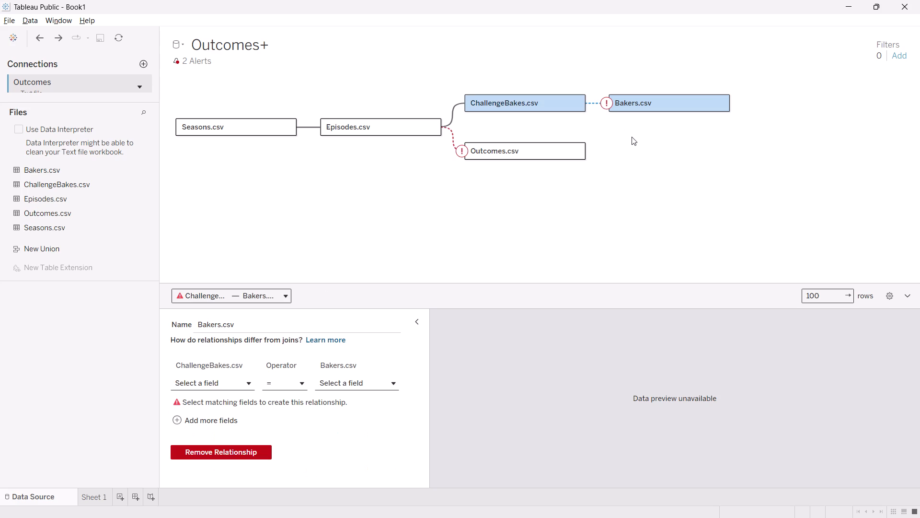
left_click(601, 102)
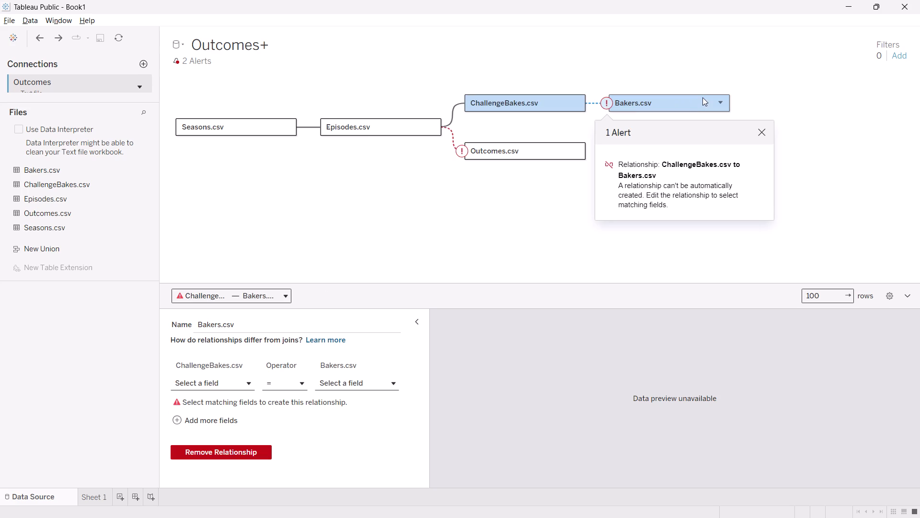
left_click(702, 96)
left_click(724, 95)
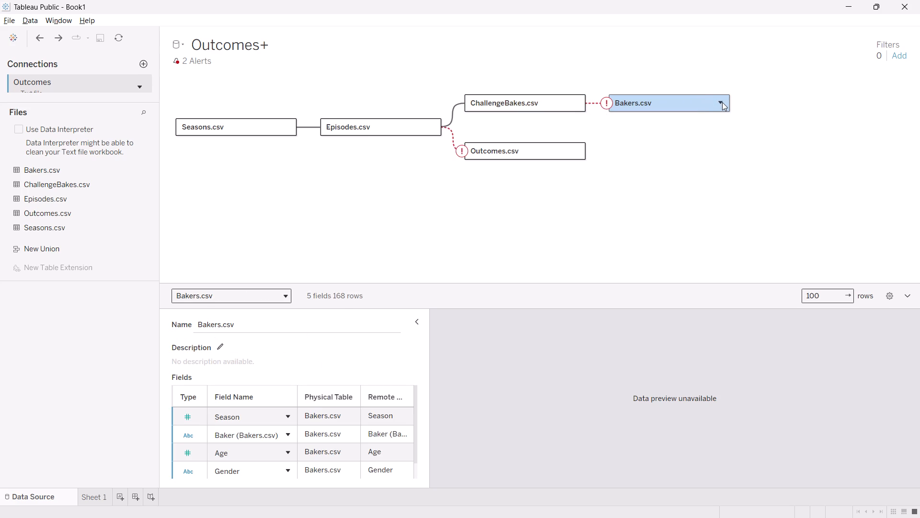
left_click(722, 102)
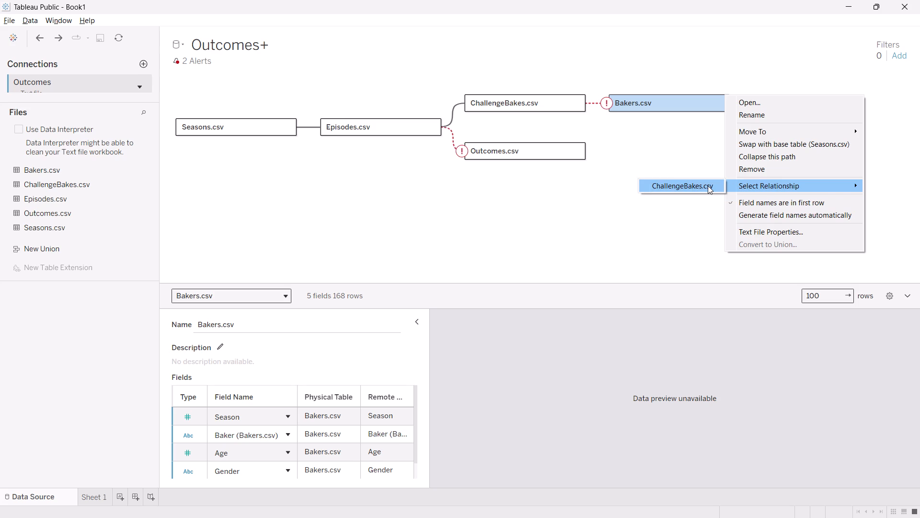
left_click(708, 186)
left_click(689, 170)
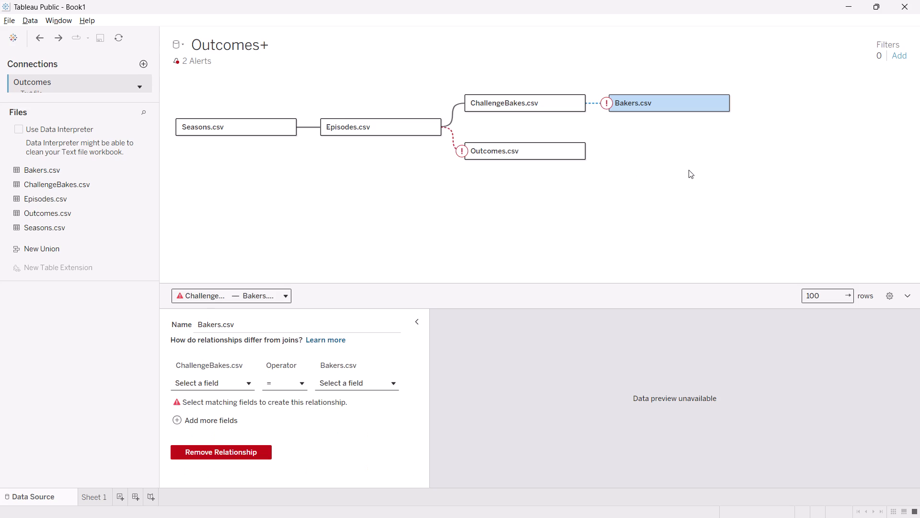
left_click(578, 155)
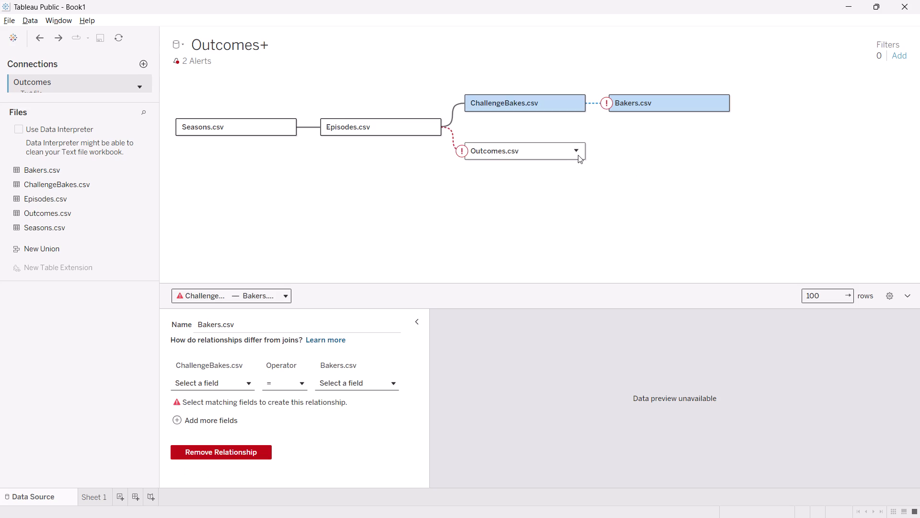
left_click(577, 154)
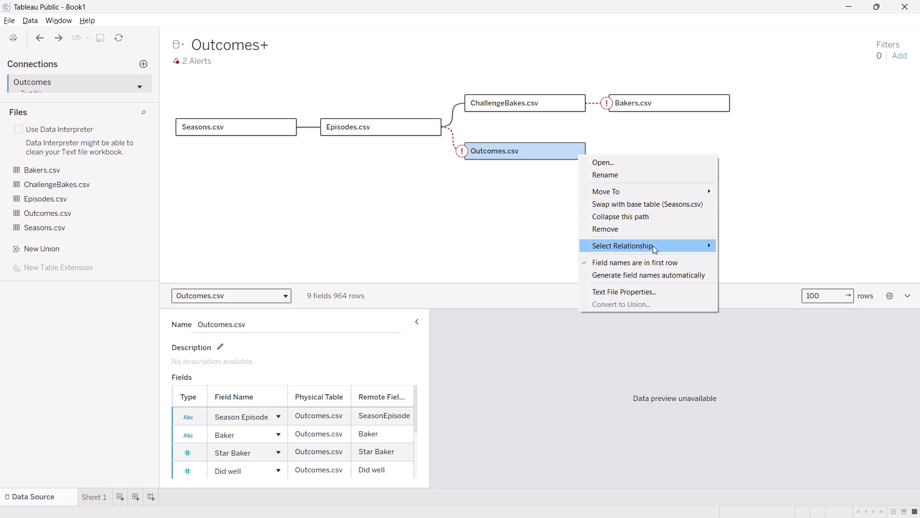
left_click(636, 136)
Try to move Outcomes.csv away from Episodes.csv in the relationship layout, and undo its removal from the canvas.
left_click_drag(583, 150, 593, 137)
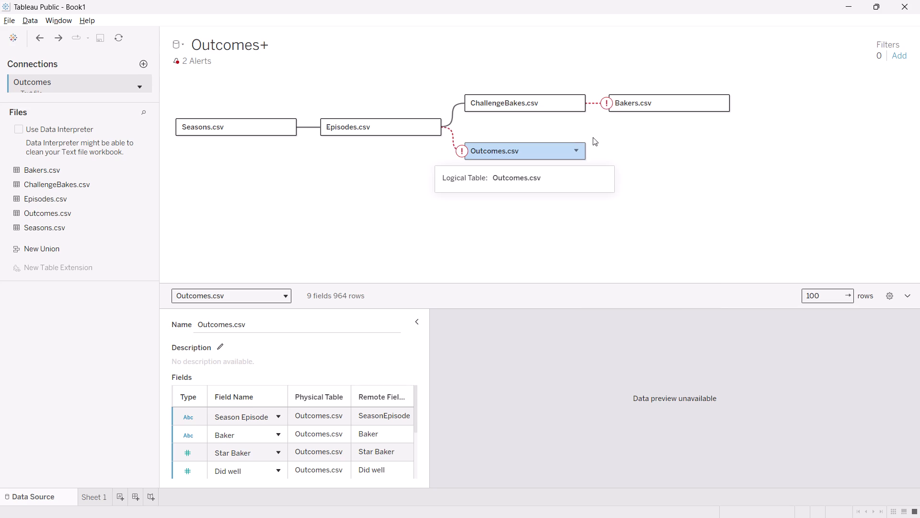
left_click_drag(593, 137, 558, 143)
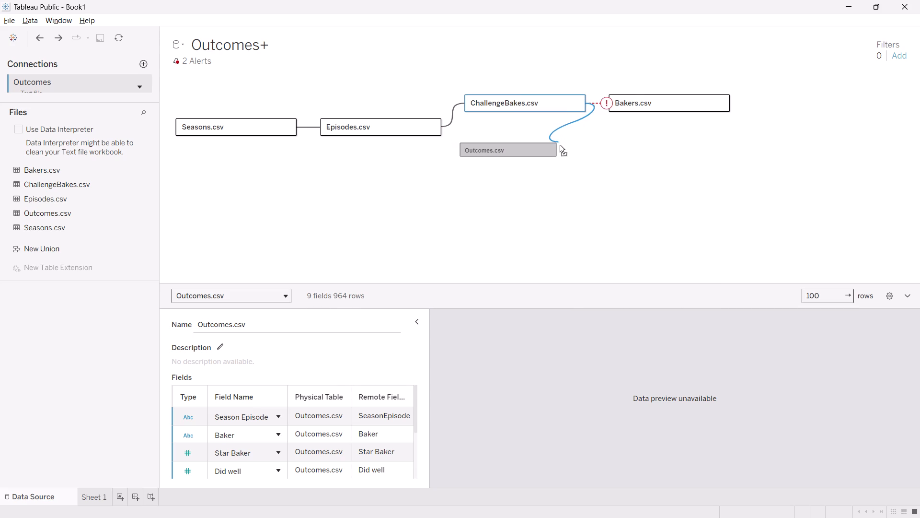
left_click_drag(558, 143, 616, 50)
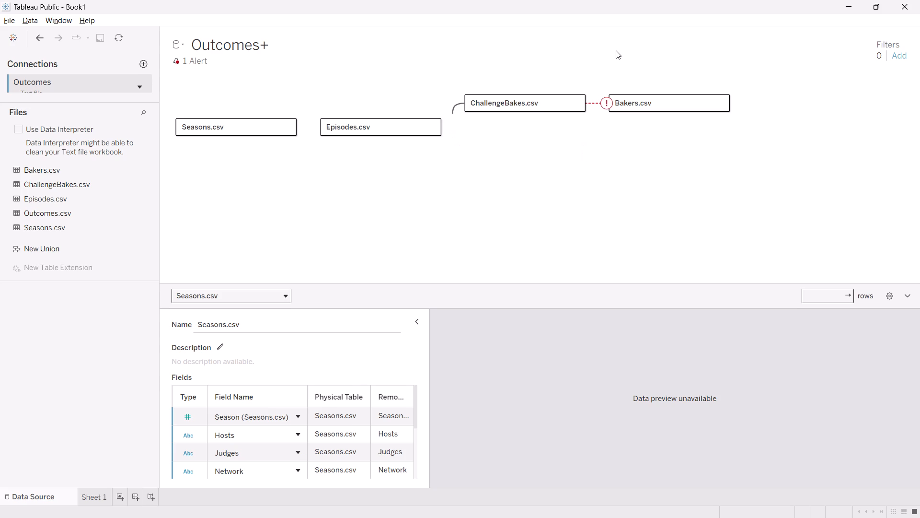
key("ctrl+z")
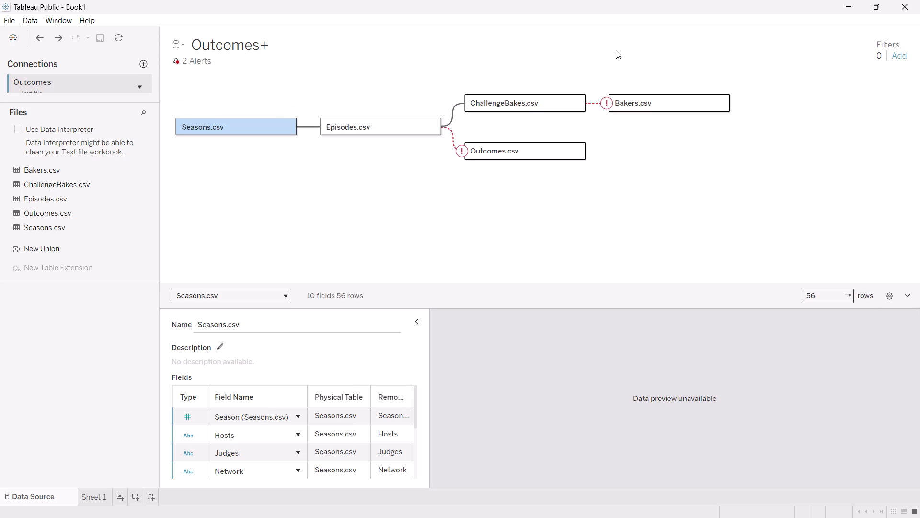
Move Bakers.csv on the canvas so that it relates to Outcomes.csv instead of ChallengeBakes.csv.
left_click(672, 192)
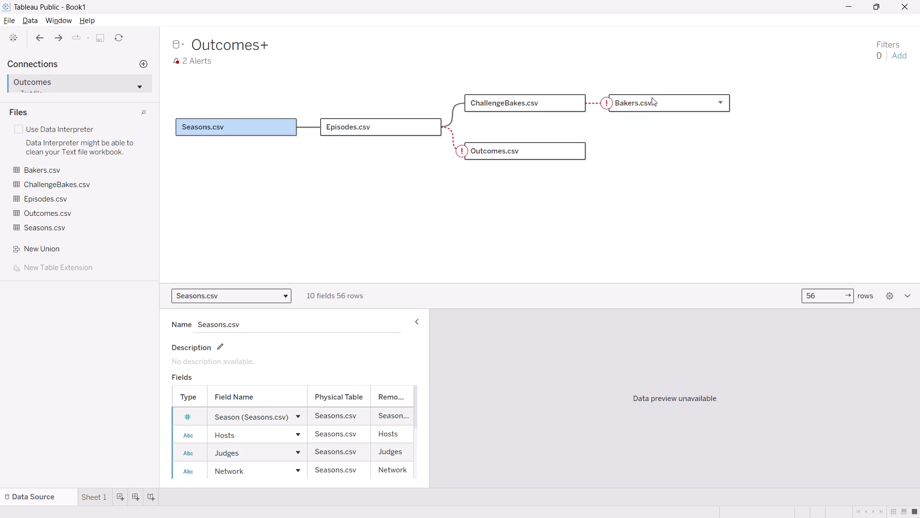
left_click_drag(646, 104, 645, 130)
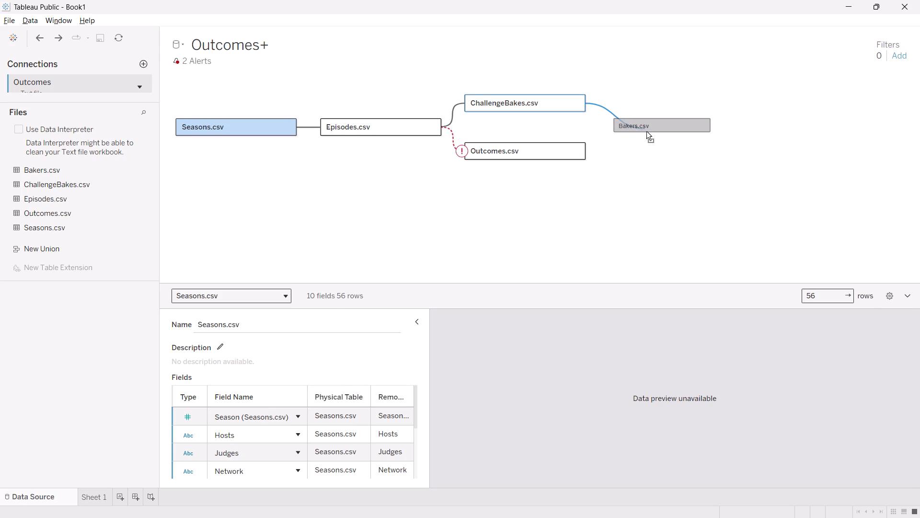
left_click_drag(645, 130, 647, 133)
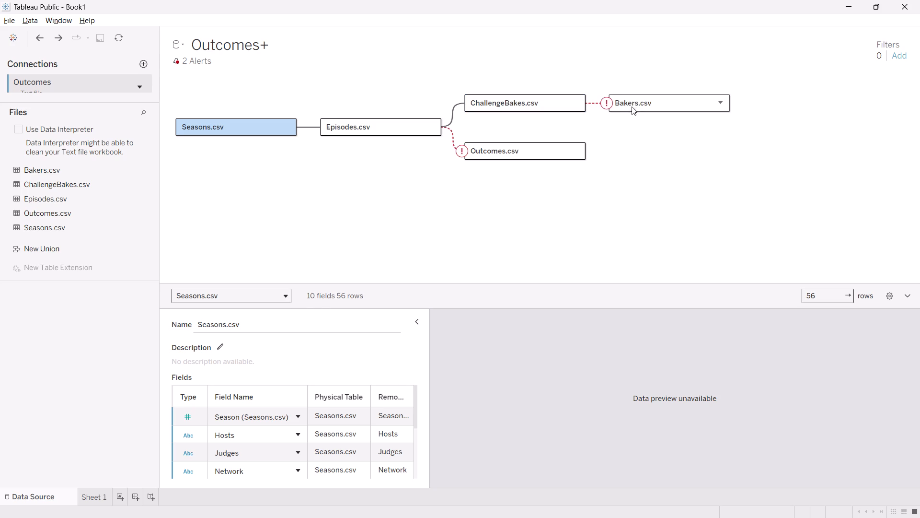
left_click_drag(633, 103, 632, 128)
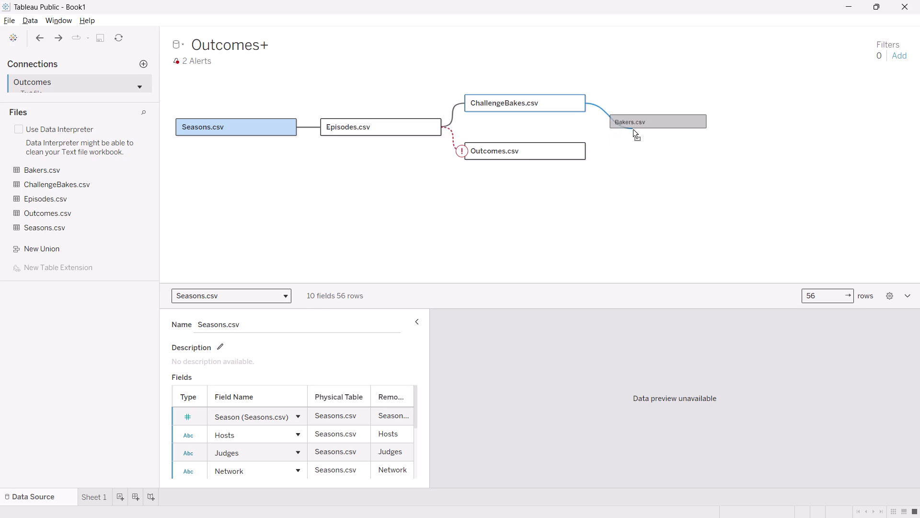
left_click_drag(632, 128, 618, 132)
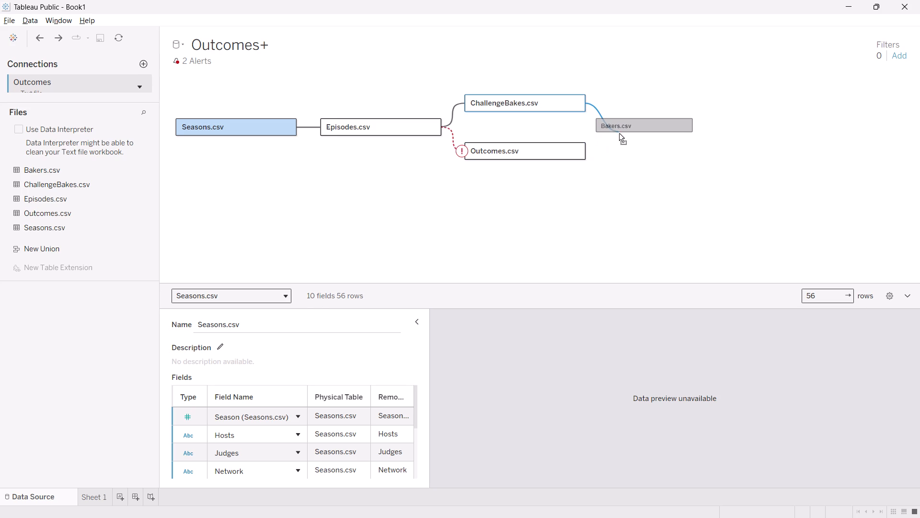
left_click_drag(618, 132, 610, 135)
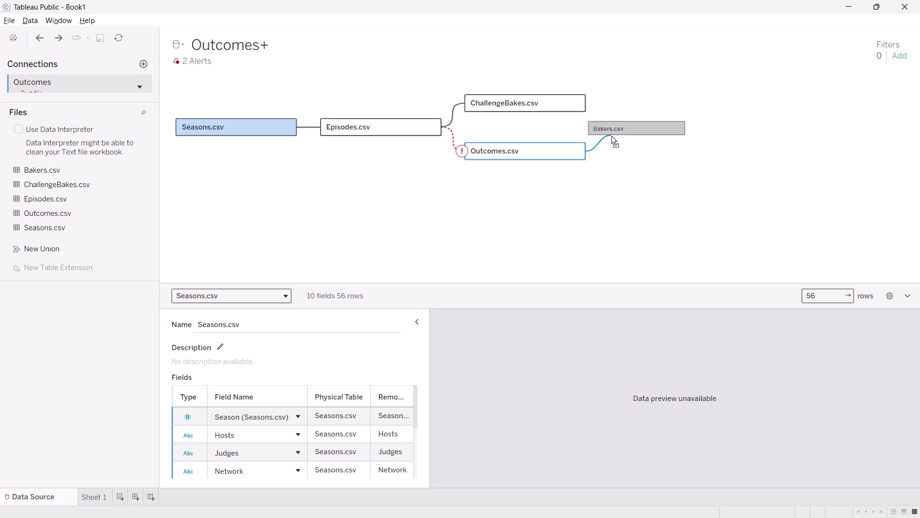
left_click_drag(610, 135, 586, 133)
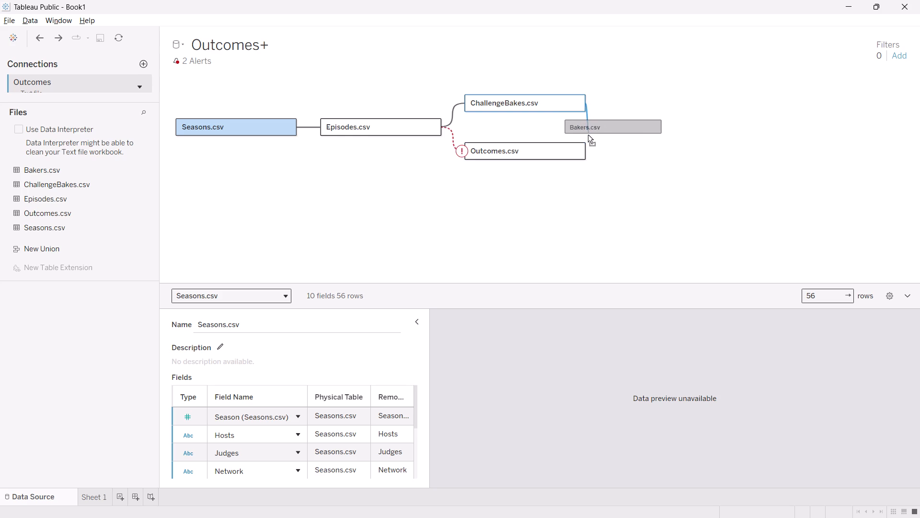
left_click_drag(586, 133, 603, 132)
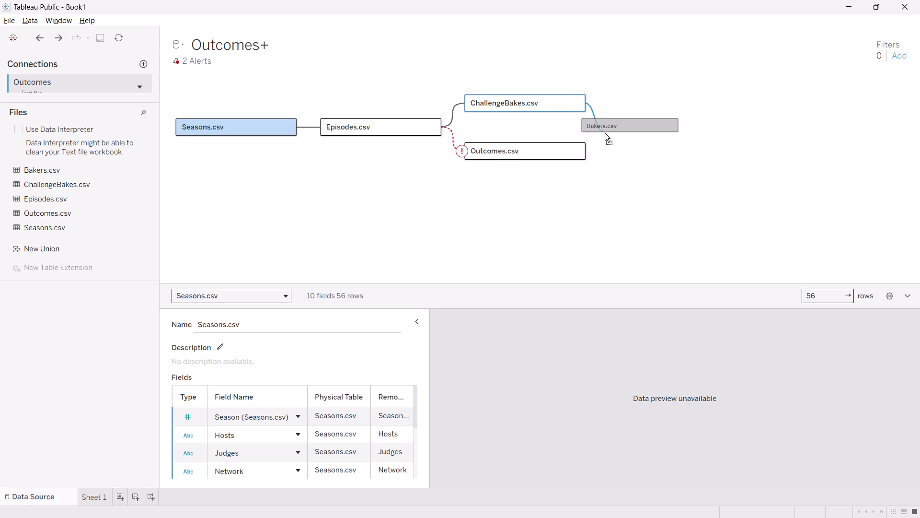
left_click_drag(603, 132, 608, 138)
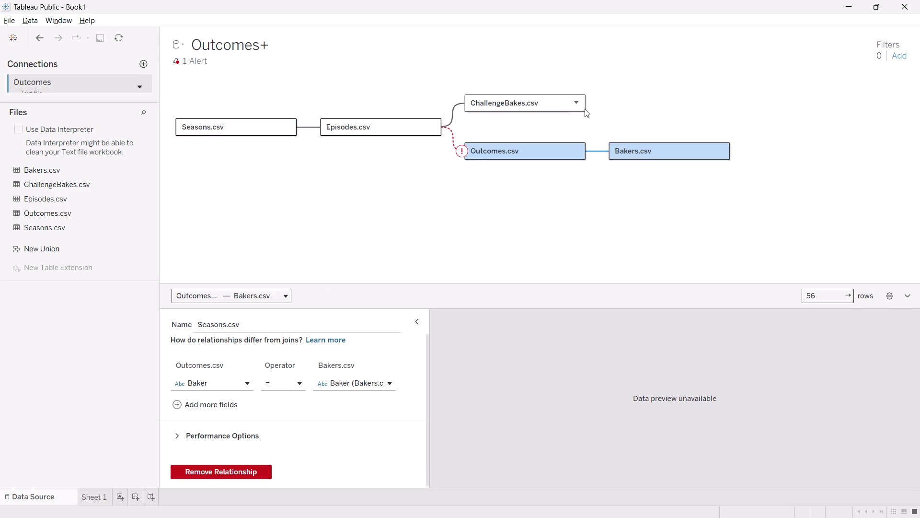
left_click(574, 100)
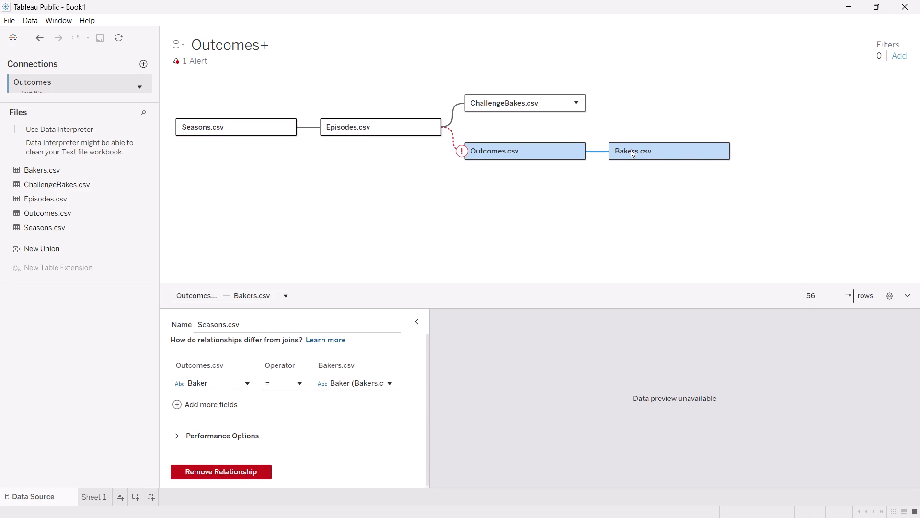
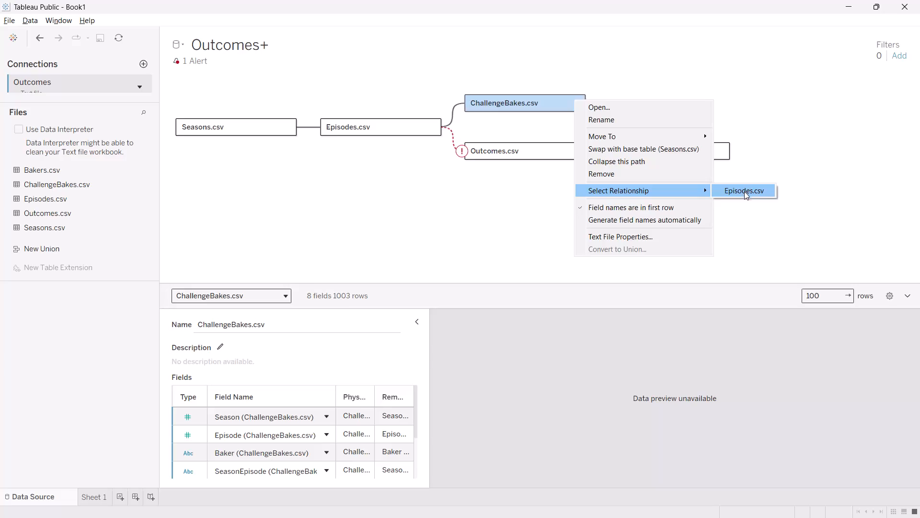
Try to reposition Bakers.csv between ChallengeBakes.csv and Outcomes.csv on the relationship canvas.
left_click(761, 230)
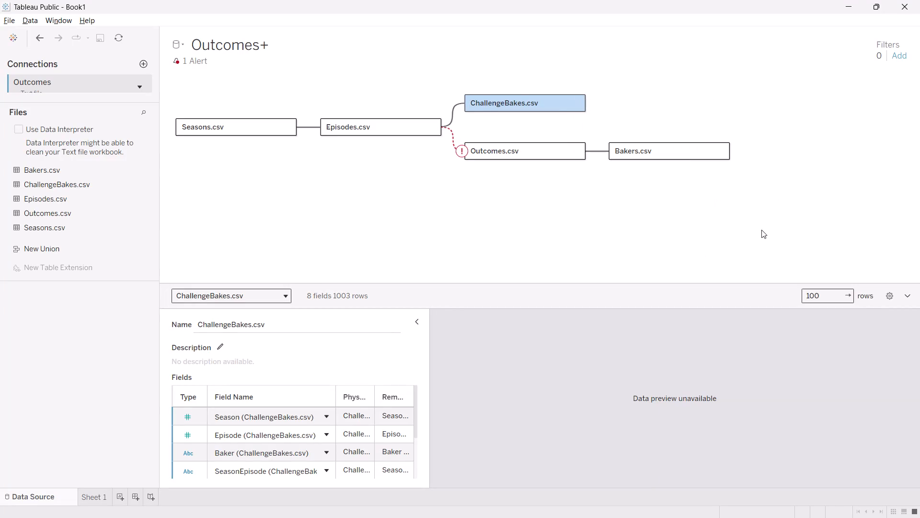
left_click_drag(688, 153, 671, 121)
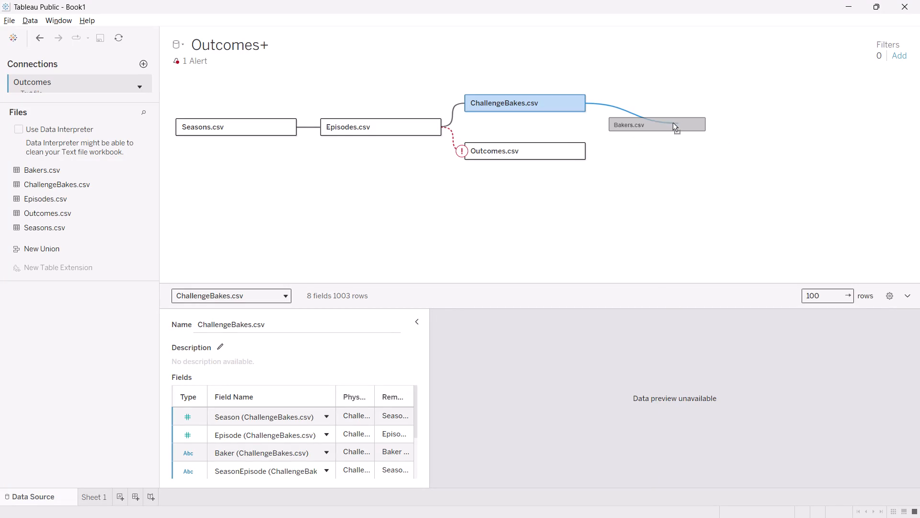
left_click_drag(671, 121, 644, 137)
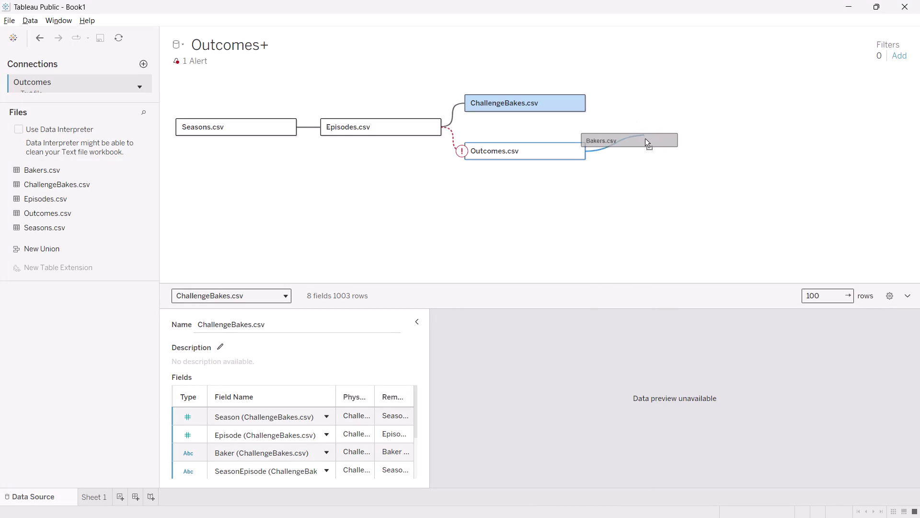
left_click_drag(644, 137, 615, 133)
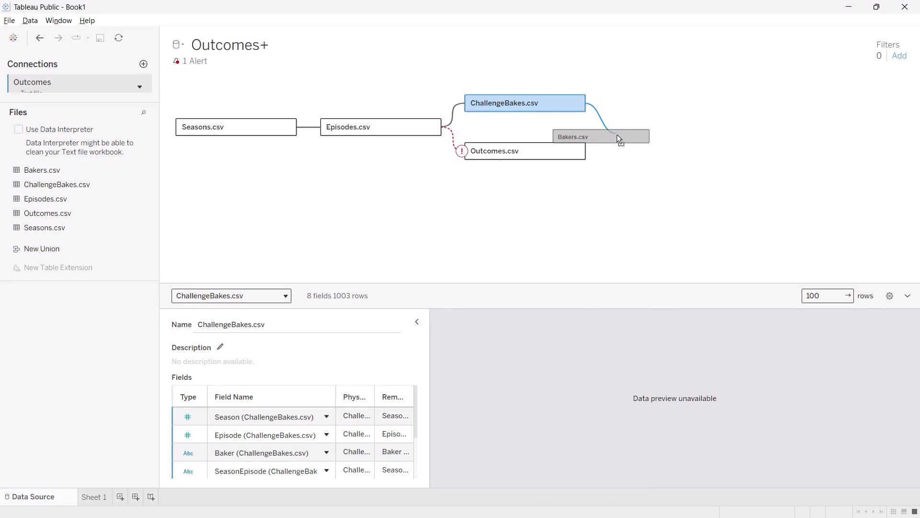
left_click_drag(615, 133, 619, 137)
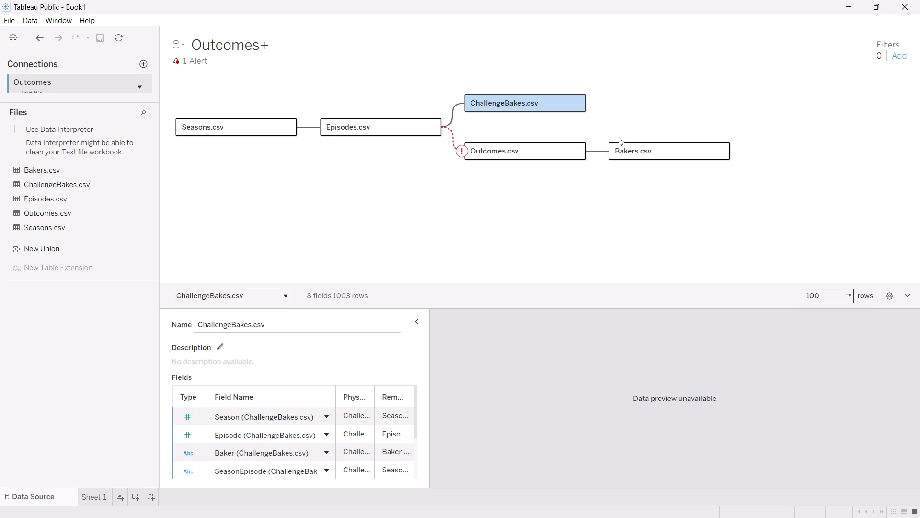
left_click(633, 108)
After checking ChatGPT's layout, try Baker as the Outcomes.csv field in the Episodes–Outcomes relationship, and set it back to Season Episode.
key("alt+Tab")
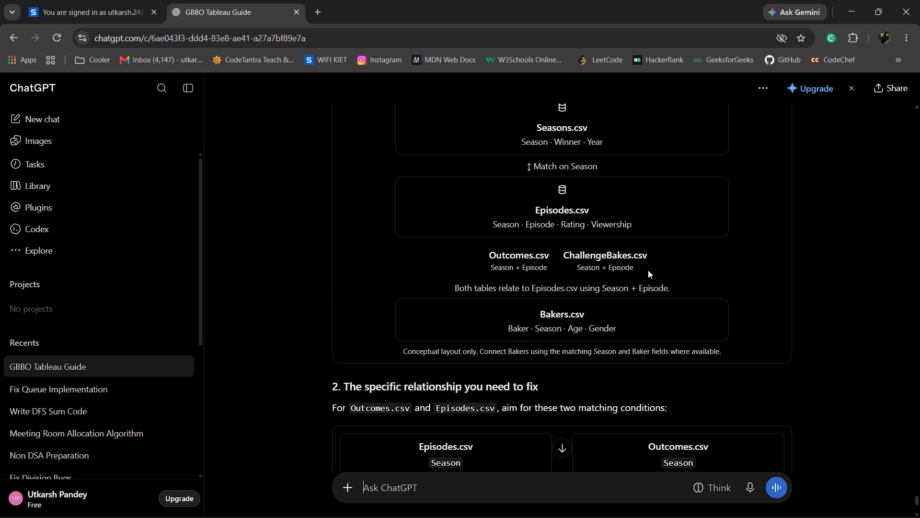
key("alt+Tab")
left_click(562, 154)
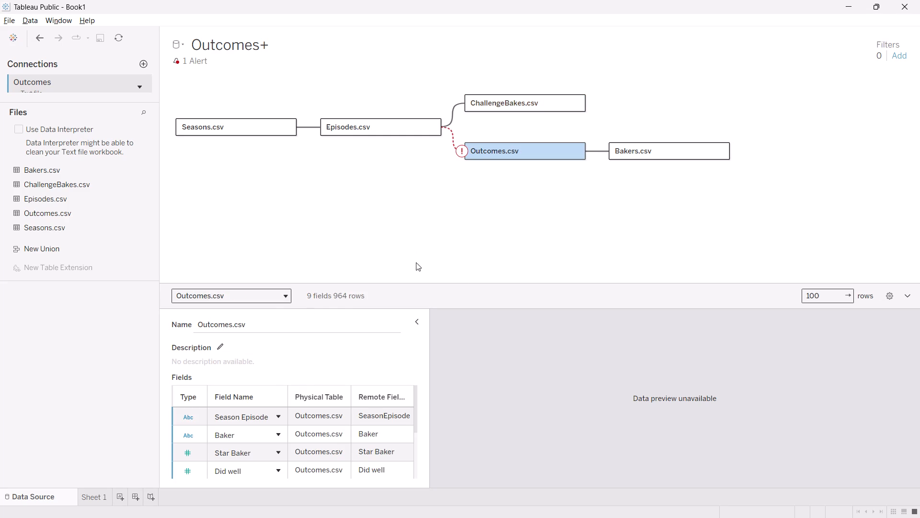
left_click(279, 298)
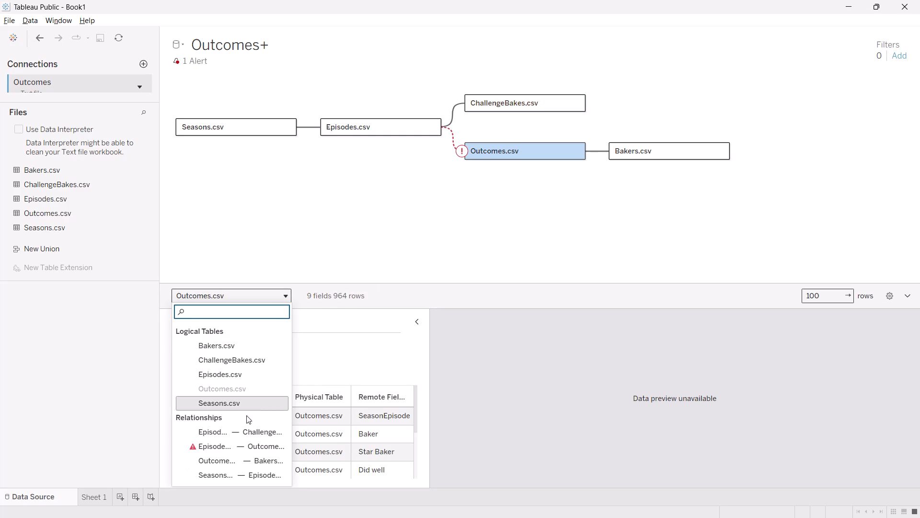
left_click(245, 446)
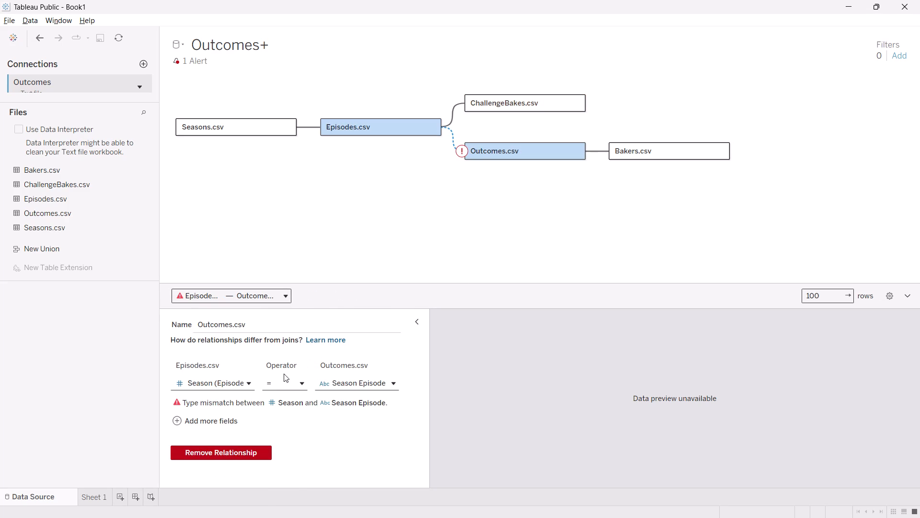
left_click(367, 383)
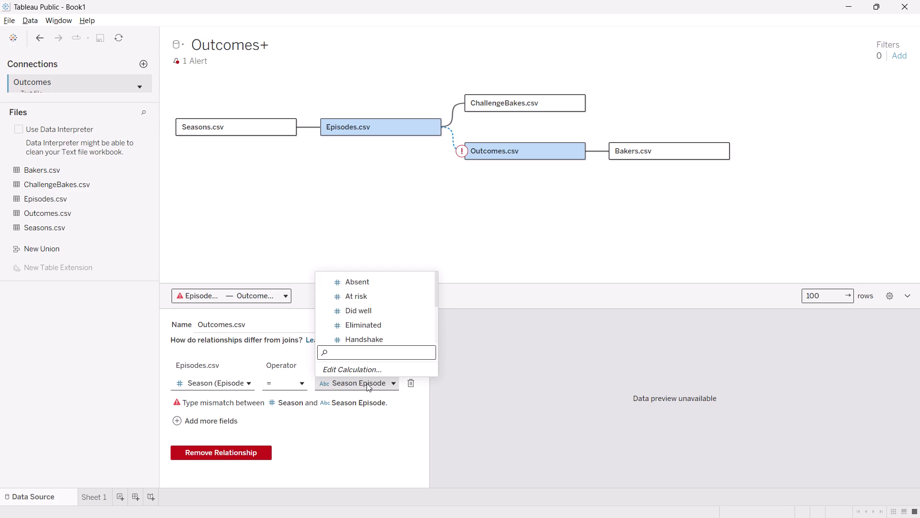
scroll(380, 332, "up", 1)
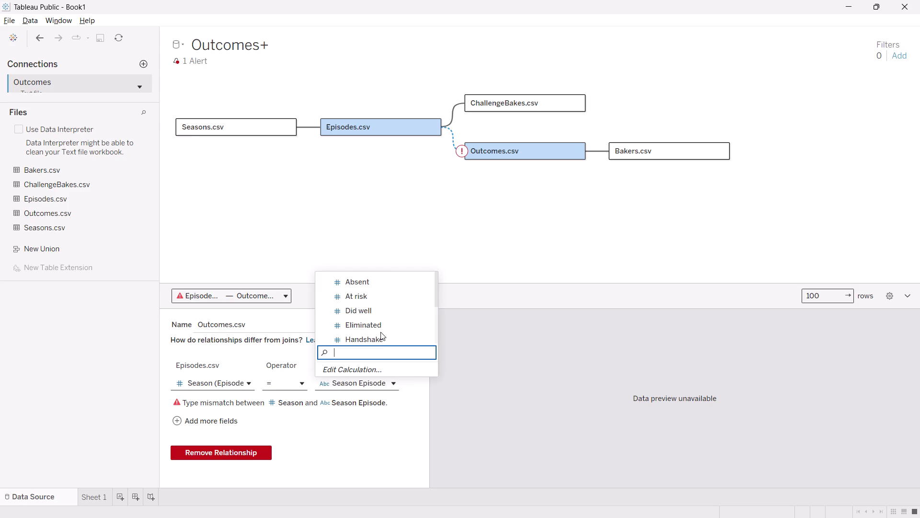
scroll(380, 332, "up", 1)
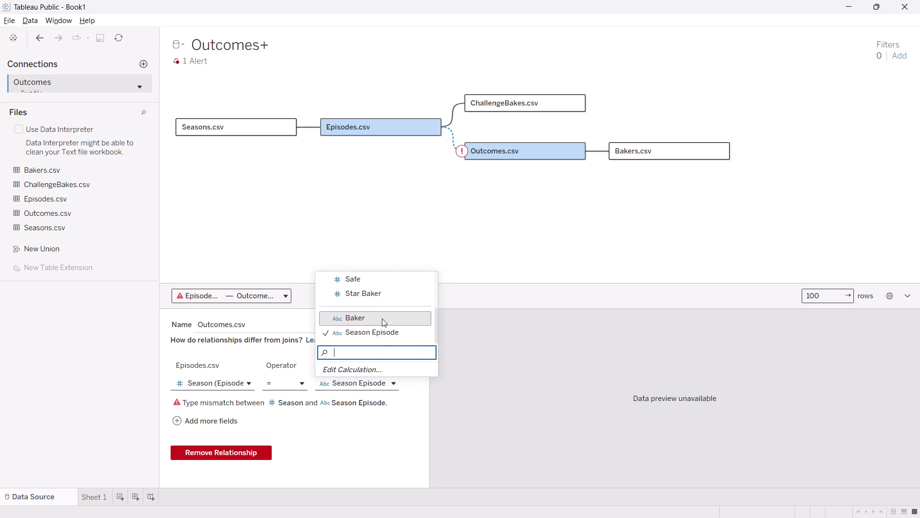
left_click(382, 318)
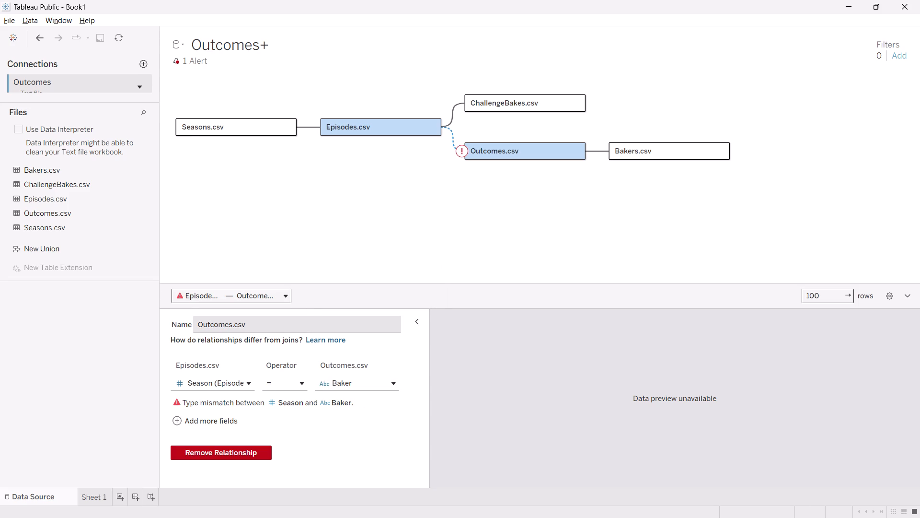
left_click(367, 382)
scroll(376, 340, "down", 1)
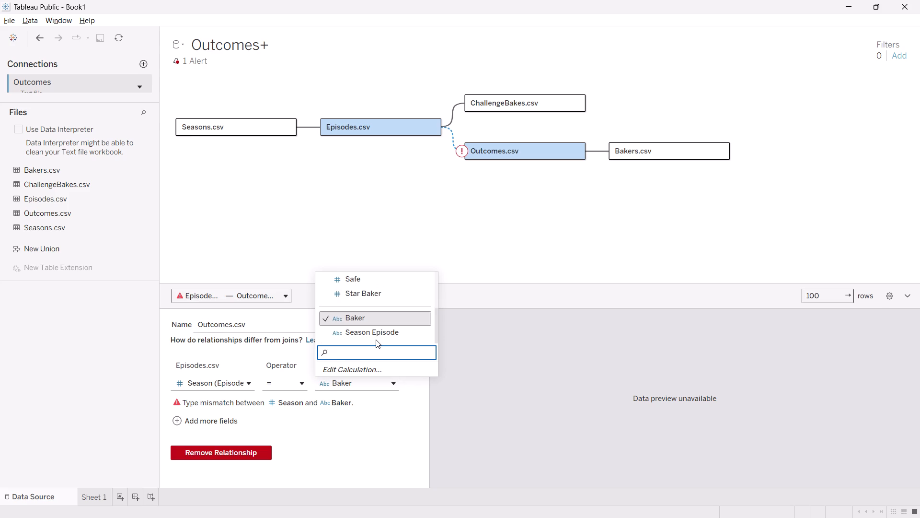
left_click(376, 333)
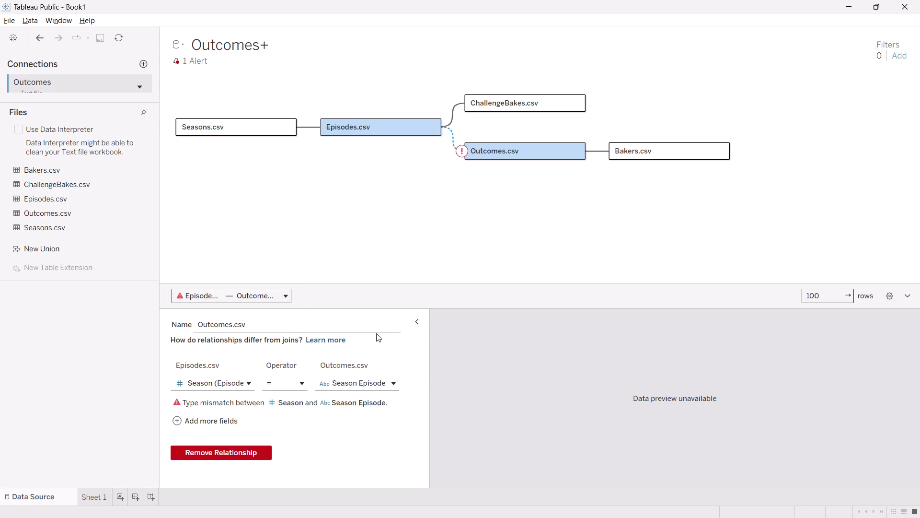
Check which Episodes.csv fields are offered for matching with Season Episode in the Episodes–Outcomes relationship.
left_click(238, 386)
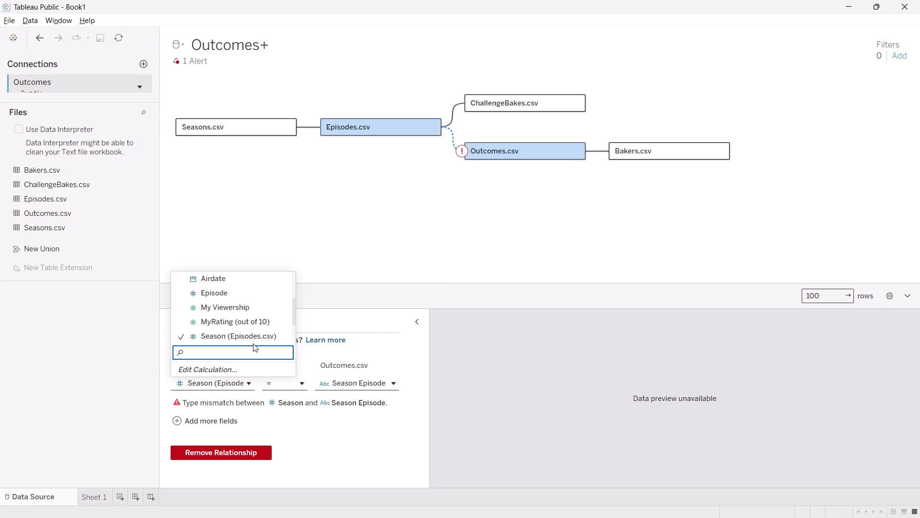
scroll(250, 316, "down", 1)
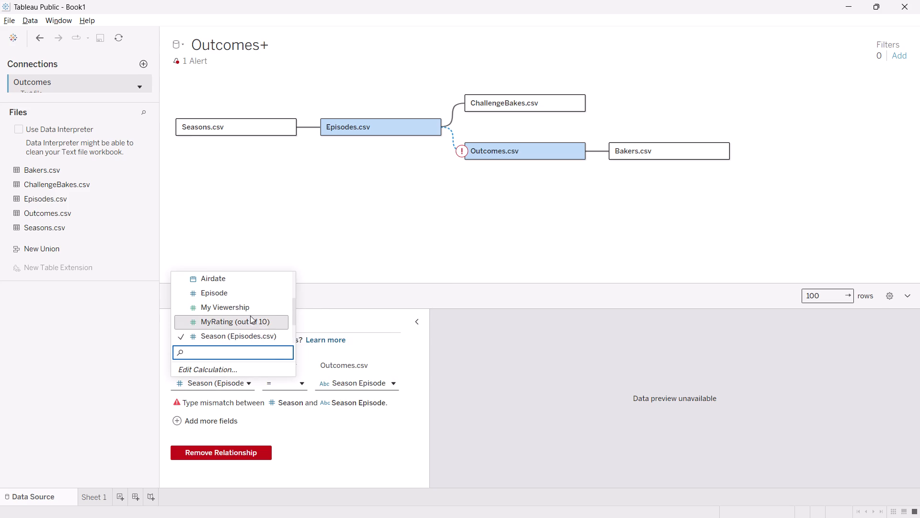
scroll(250, 316, "down", 1)
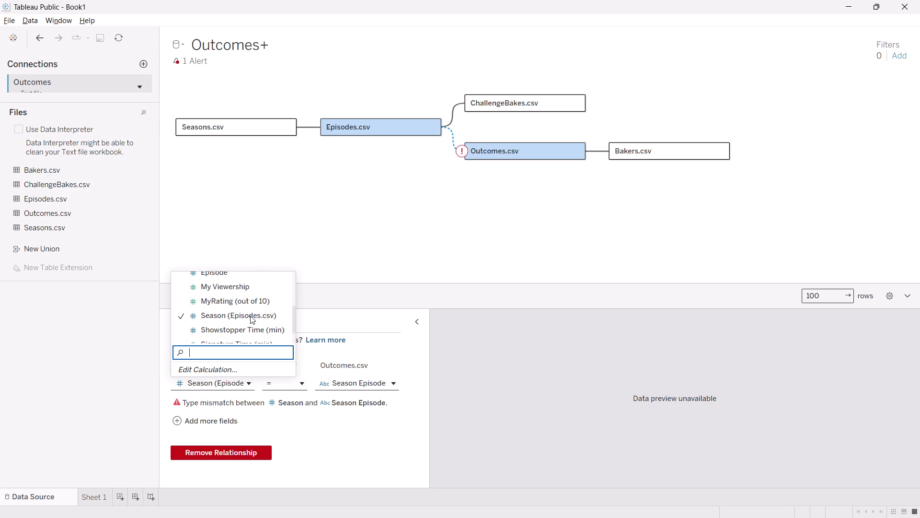
scroll(250, 316, "up", 1)
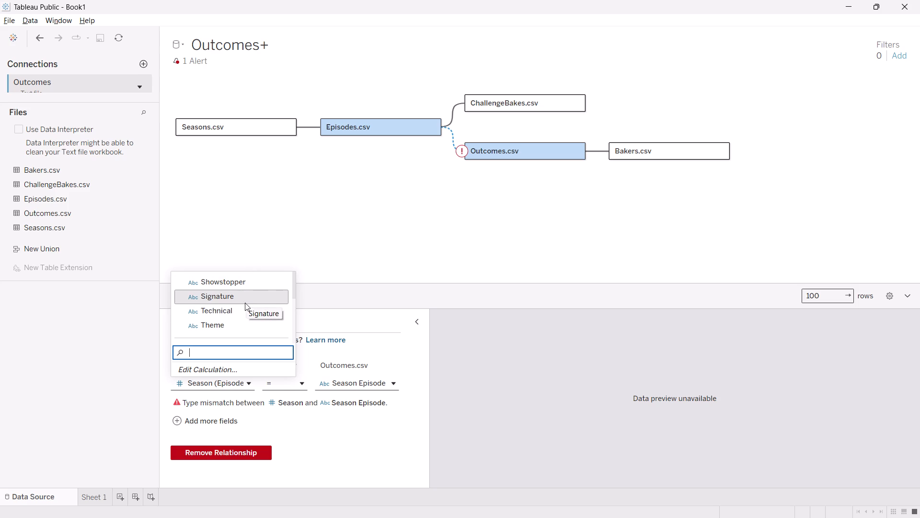
left_click(255, 230)
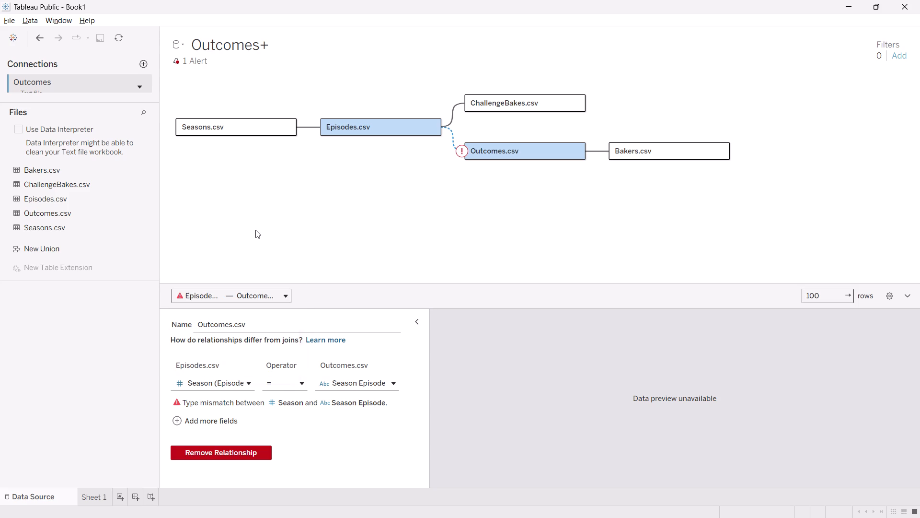
Extract the text from a snip of the Tableau relationship canvas, including the alert label, and send it to ChatGPT.
key("Print")
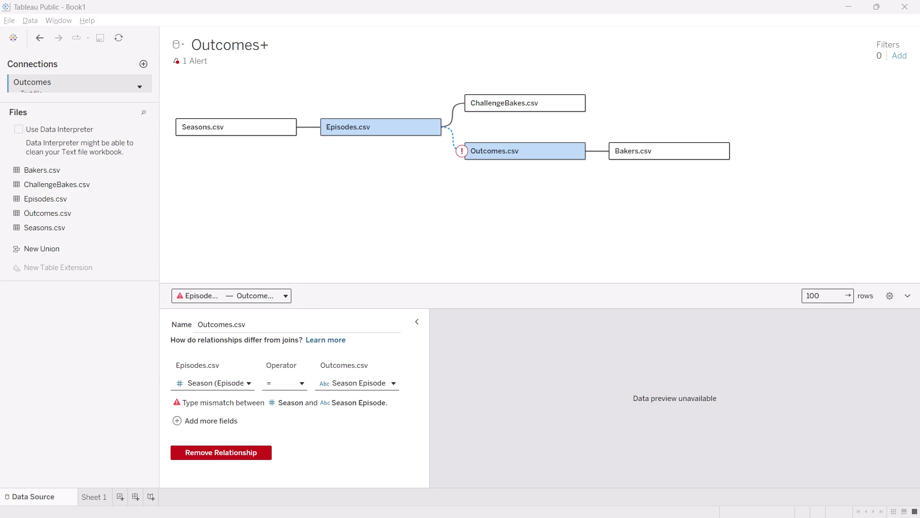
left_click(517, 15)
left_click_drag(159, 58, 493, 251)
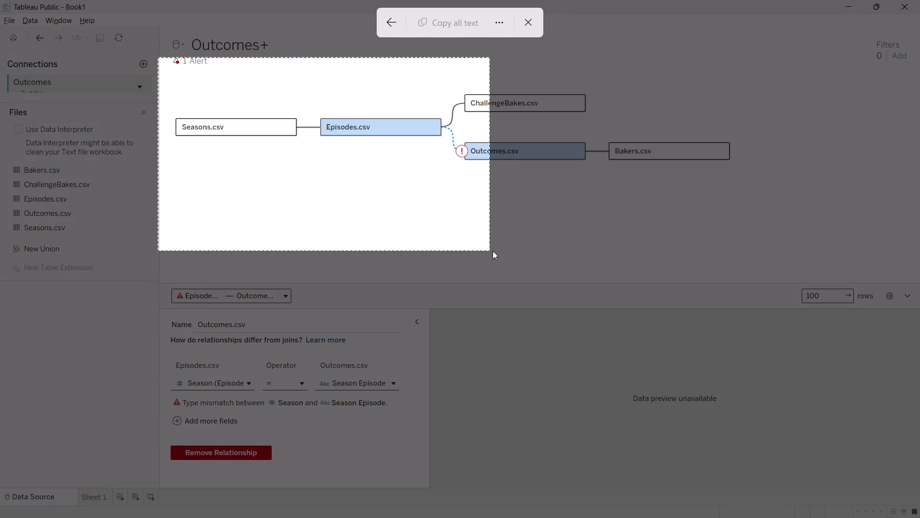
left_click_drag(493, 251, 754, 202)
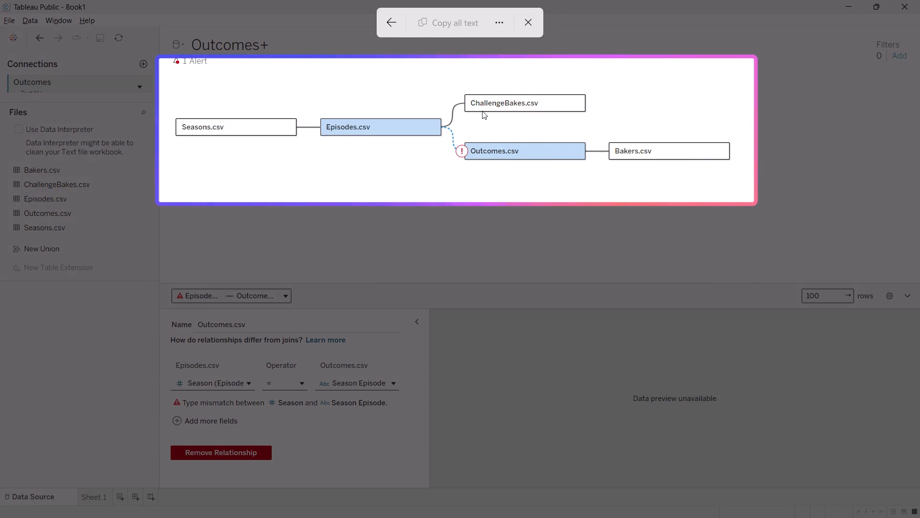
left_click(448, 20)
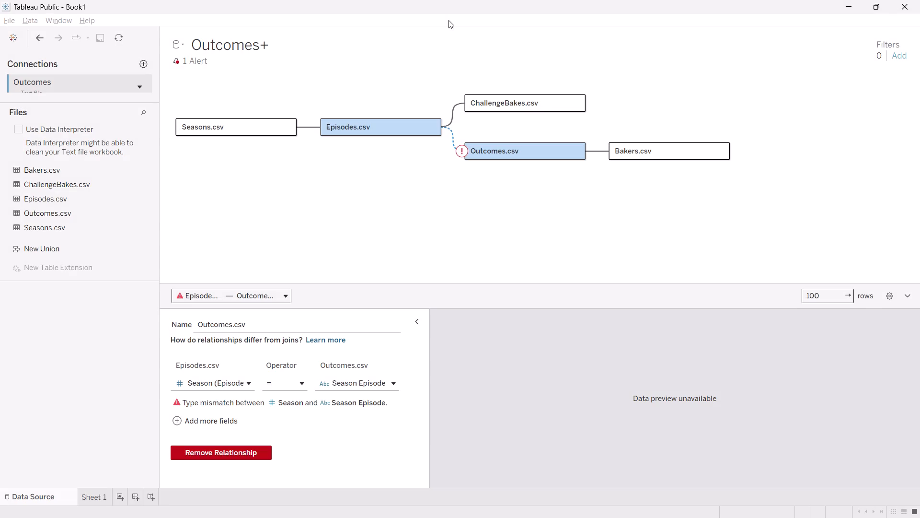
key("alt+Tab")
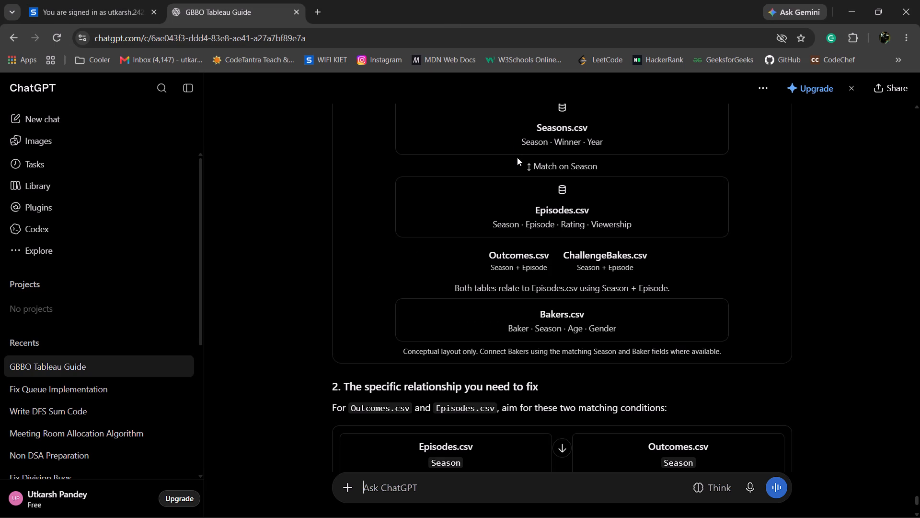
key("ctrl+v")
key("Return")
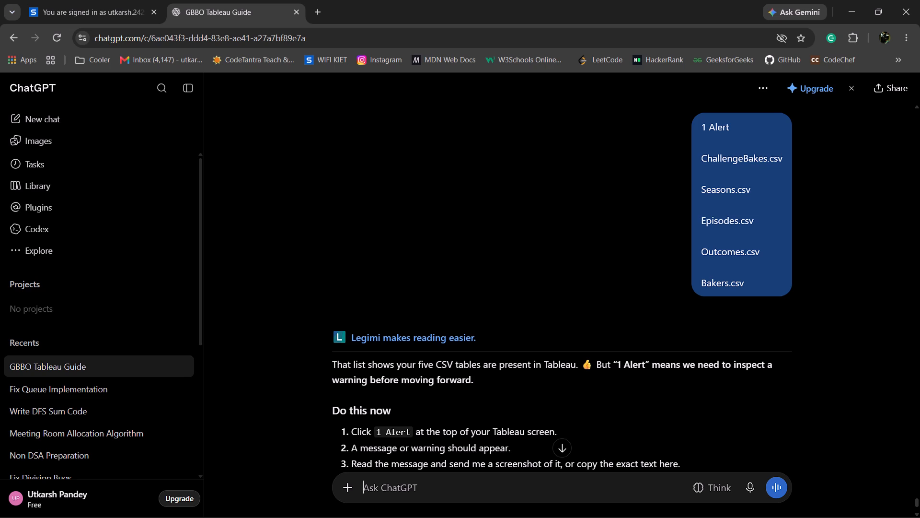
After reading ChatGPT's alert instructions, capture a snip of Tableau's relationship canvas together with the Episodes–Outcomes relationship settings.
scroll(480, 341, "down", 3)
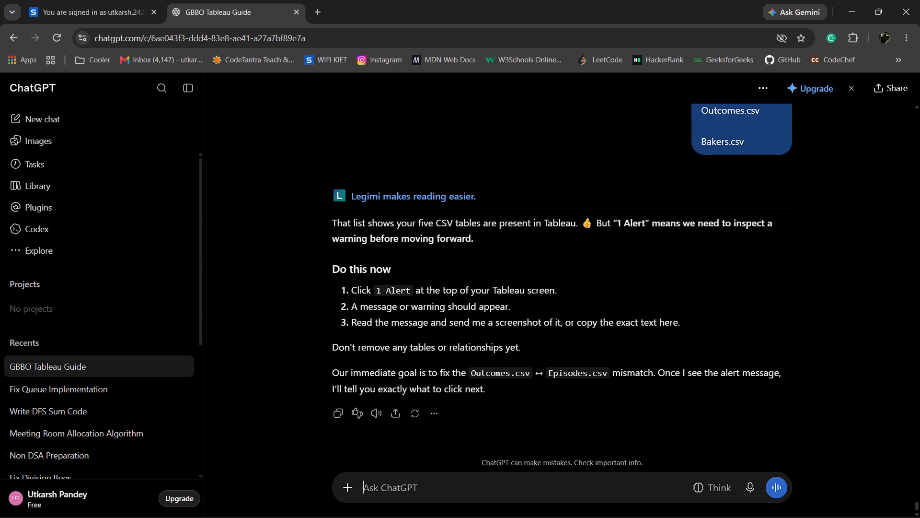
scroll(480, 341, "down", 3)
key("alt+Tab")
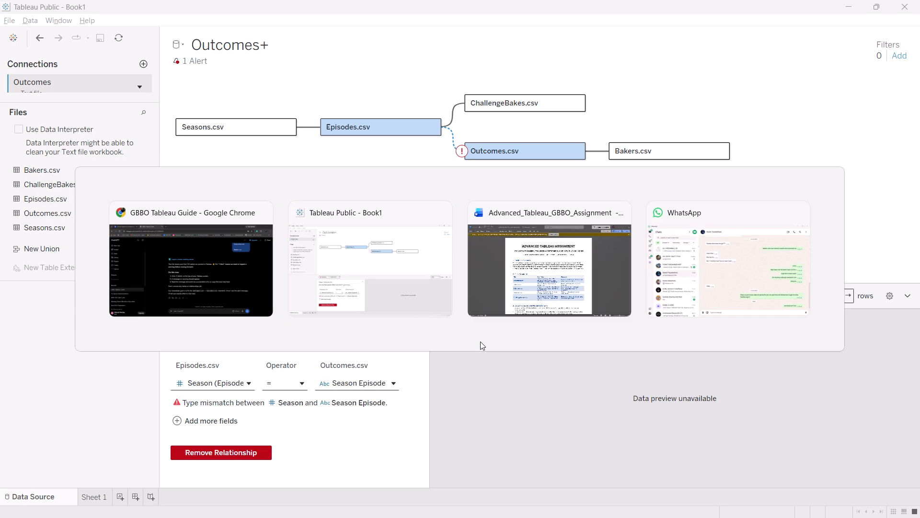
key("Print")
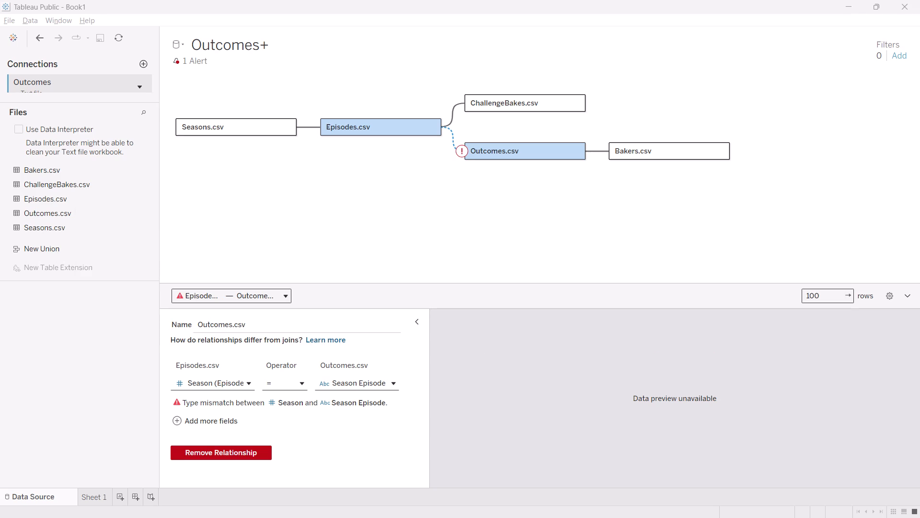
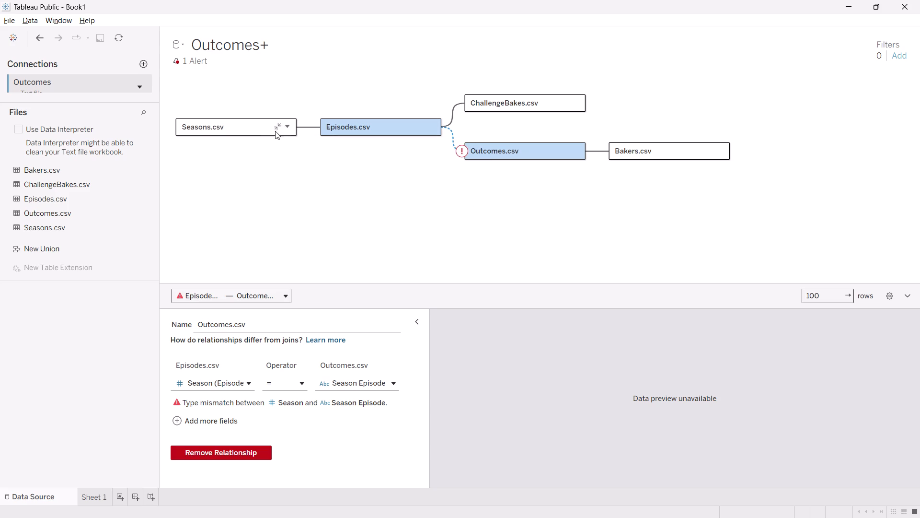
Remove the Seasons.csv base table and its related tables from the data model canvas in Tableau.
left_click(288, 125)
left_click(328, 175)
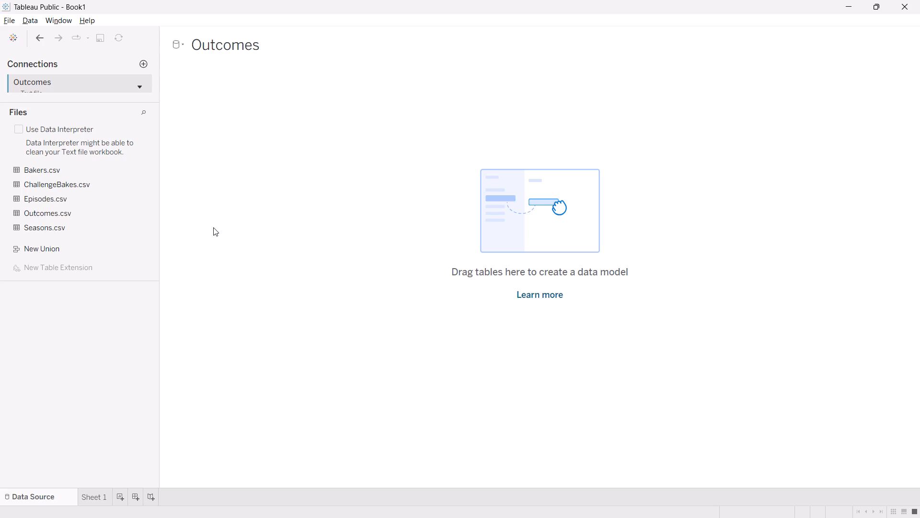
Place Outcomes.csv on the empty canvas as the first table of the data model.
left_click_drag(56, 211, 270, 189)
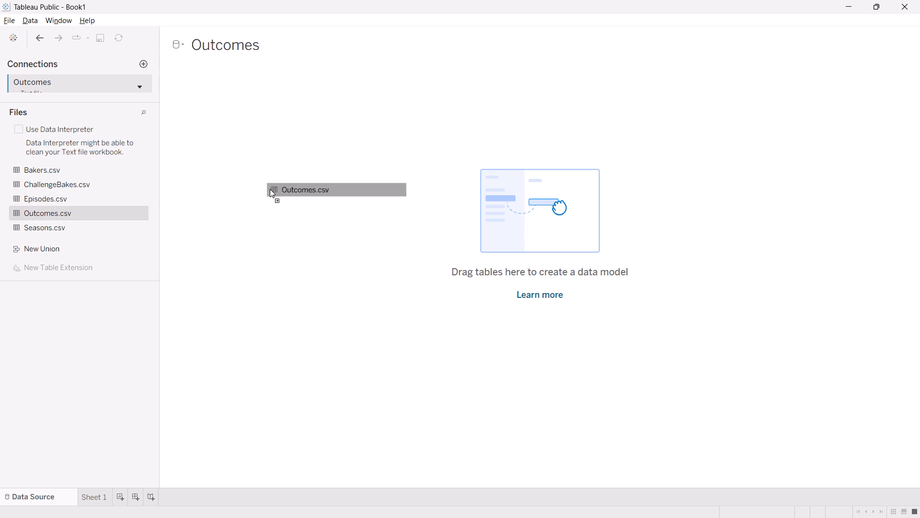
left_click_drag(270, 189, 270, 188)
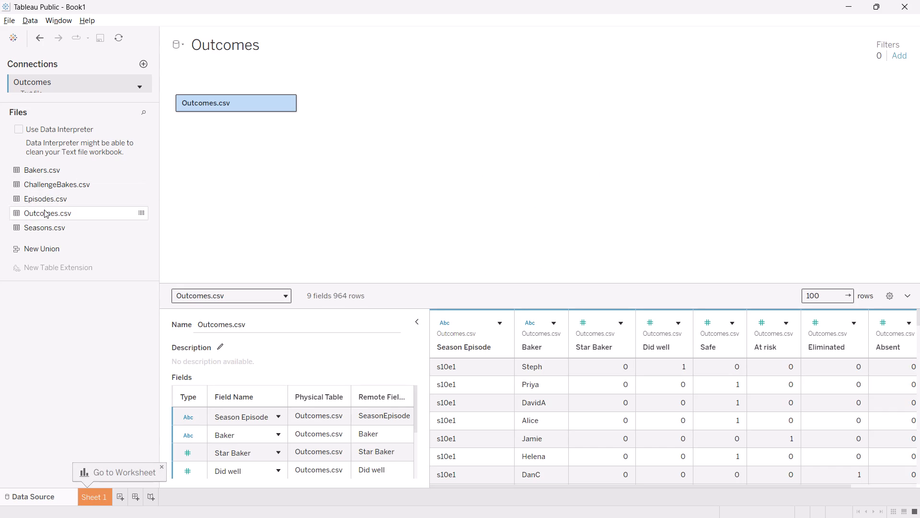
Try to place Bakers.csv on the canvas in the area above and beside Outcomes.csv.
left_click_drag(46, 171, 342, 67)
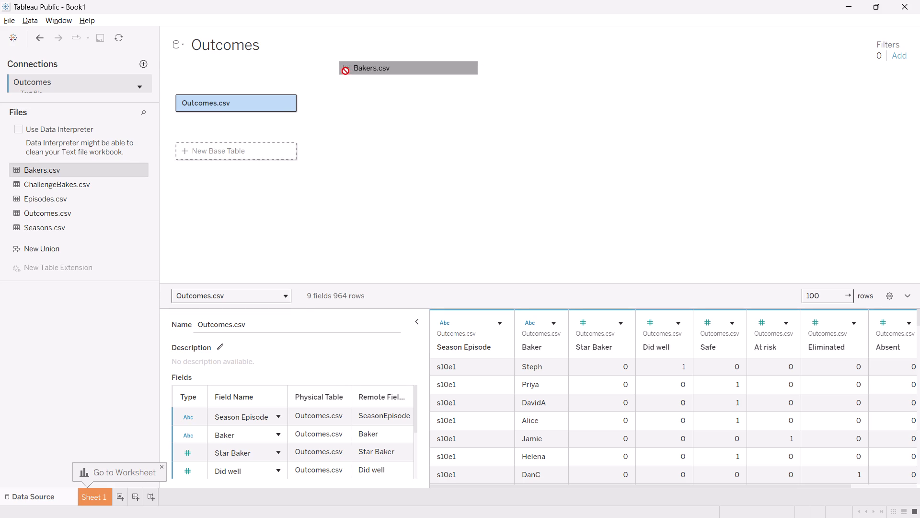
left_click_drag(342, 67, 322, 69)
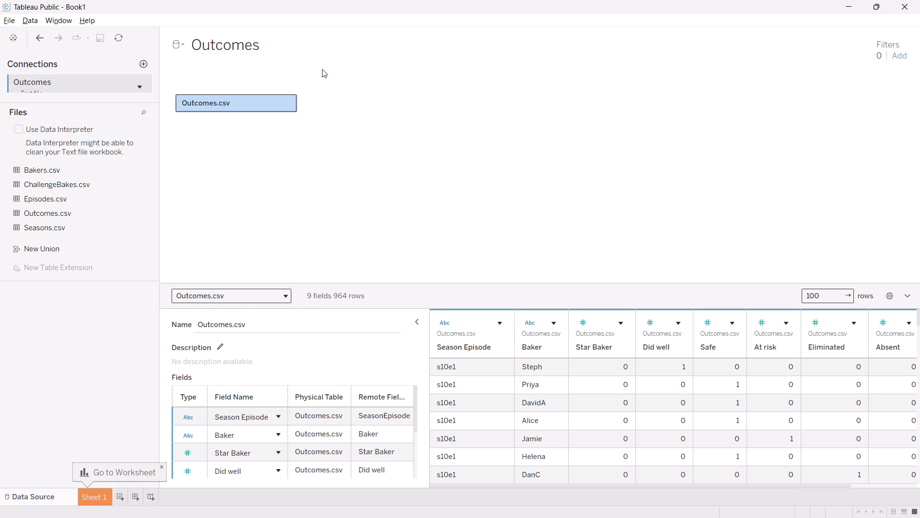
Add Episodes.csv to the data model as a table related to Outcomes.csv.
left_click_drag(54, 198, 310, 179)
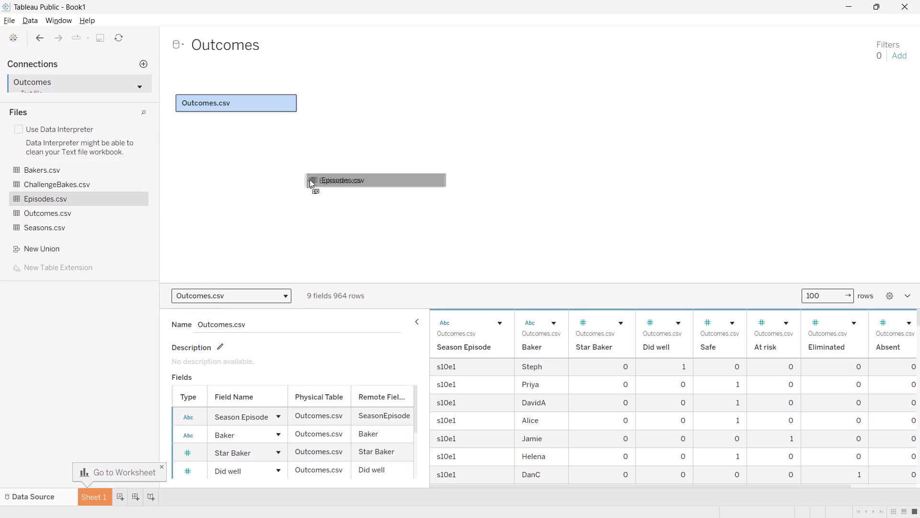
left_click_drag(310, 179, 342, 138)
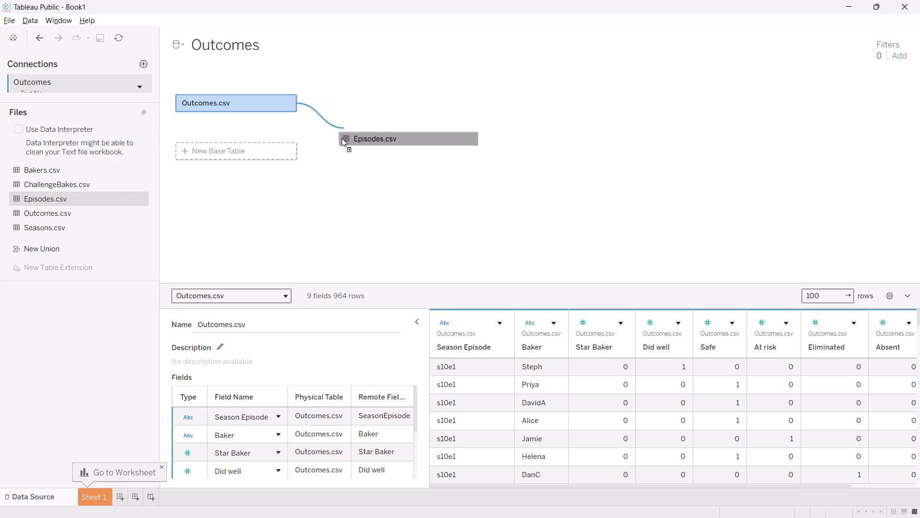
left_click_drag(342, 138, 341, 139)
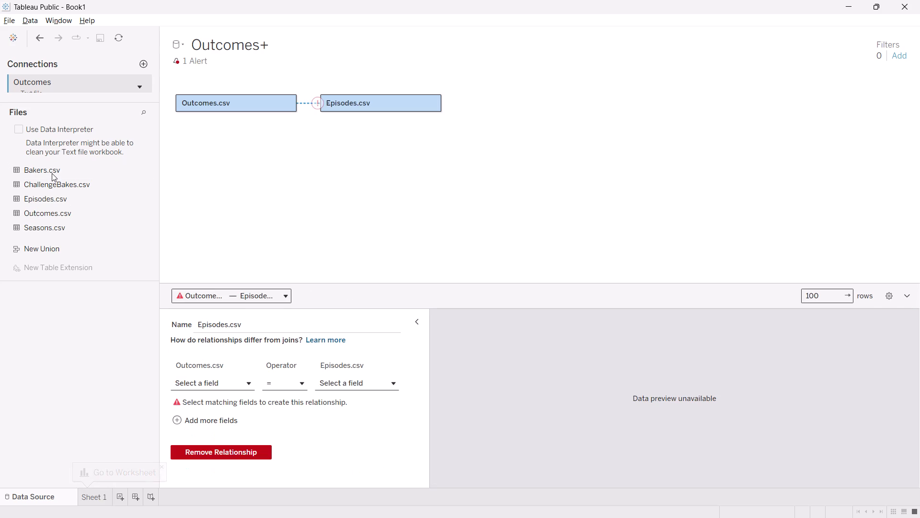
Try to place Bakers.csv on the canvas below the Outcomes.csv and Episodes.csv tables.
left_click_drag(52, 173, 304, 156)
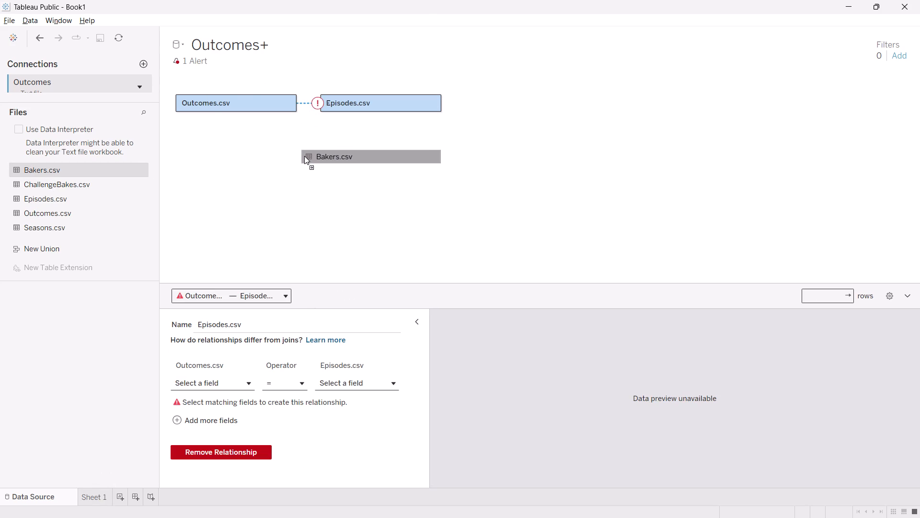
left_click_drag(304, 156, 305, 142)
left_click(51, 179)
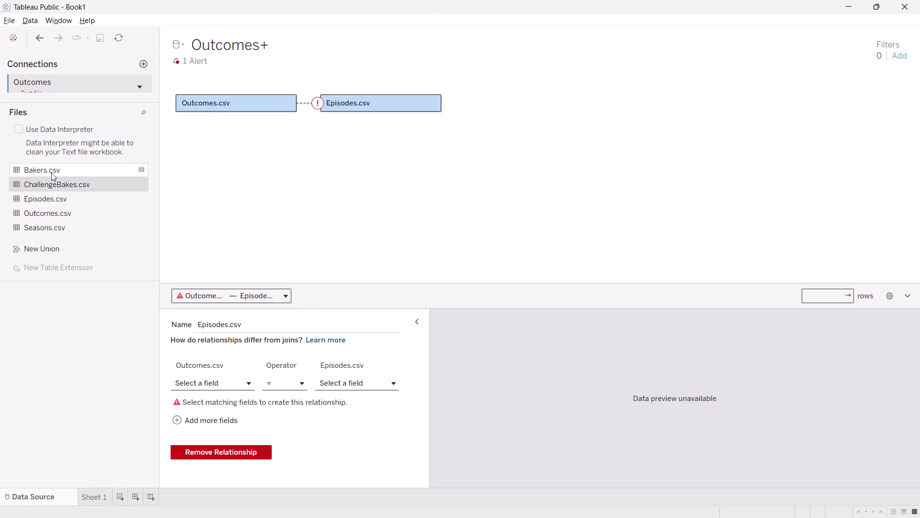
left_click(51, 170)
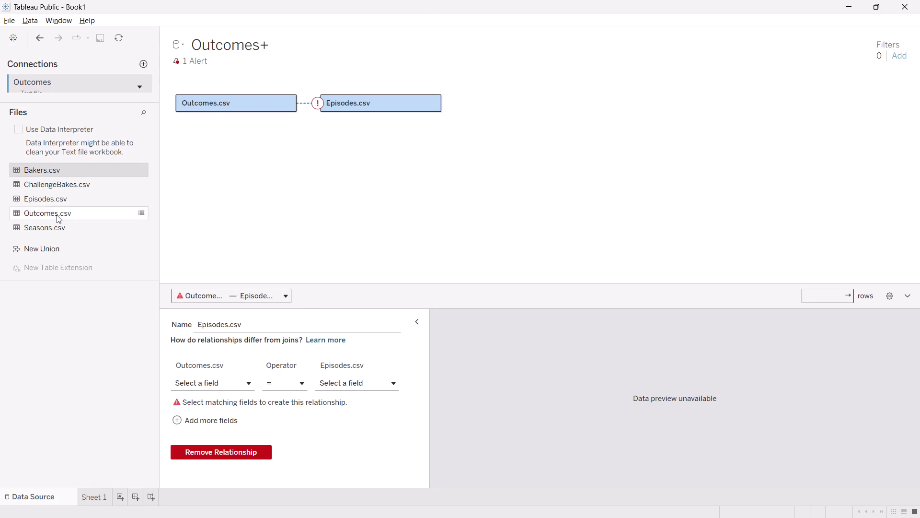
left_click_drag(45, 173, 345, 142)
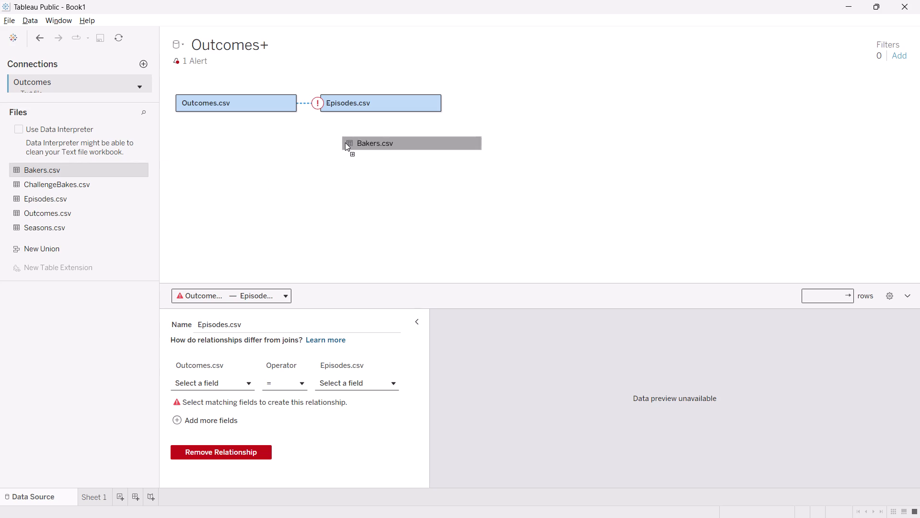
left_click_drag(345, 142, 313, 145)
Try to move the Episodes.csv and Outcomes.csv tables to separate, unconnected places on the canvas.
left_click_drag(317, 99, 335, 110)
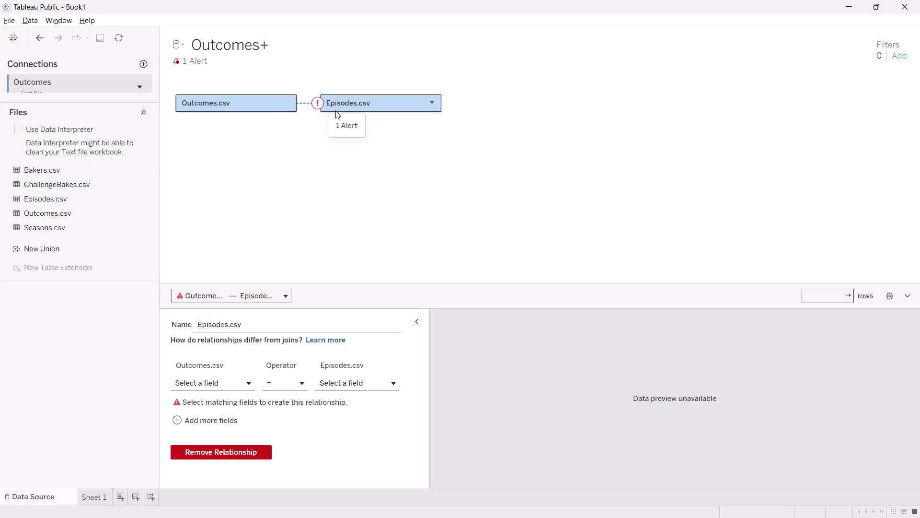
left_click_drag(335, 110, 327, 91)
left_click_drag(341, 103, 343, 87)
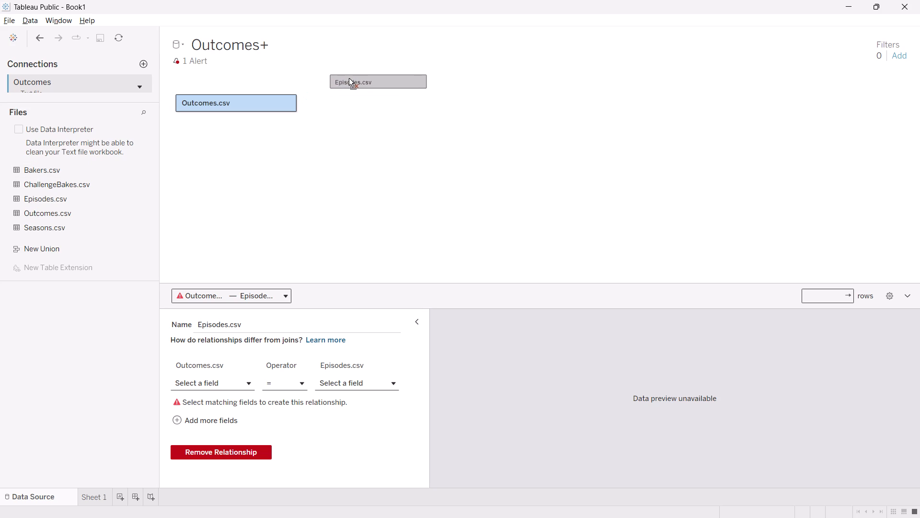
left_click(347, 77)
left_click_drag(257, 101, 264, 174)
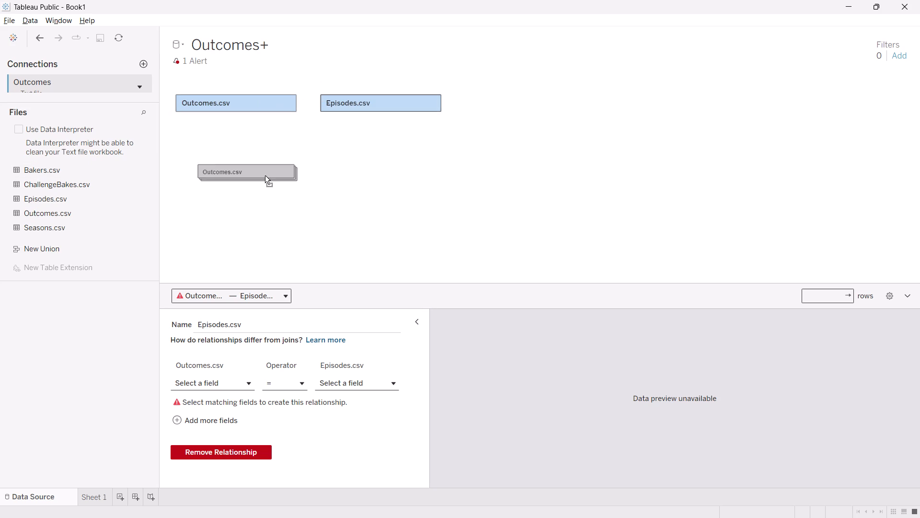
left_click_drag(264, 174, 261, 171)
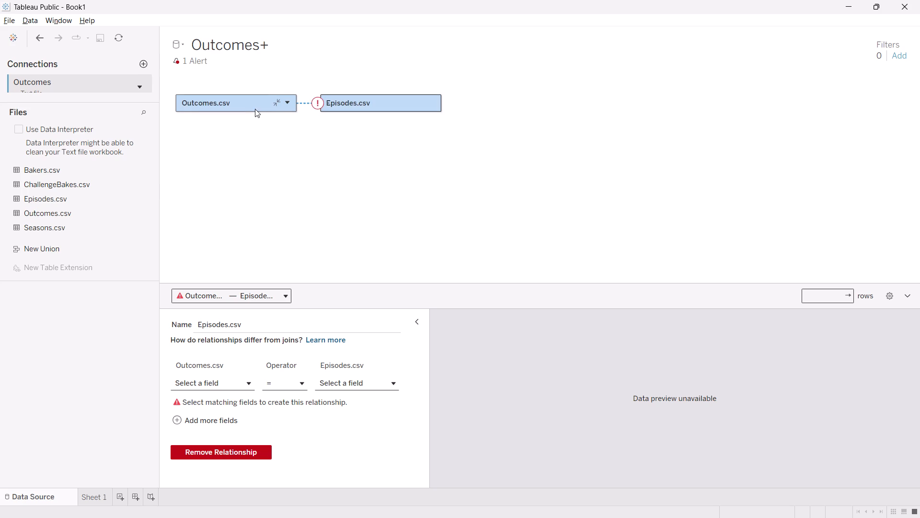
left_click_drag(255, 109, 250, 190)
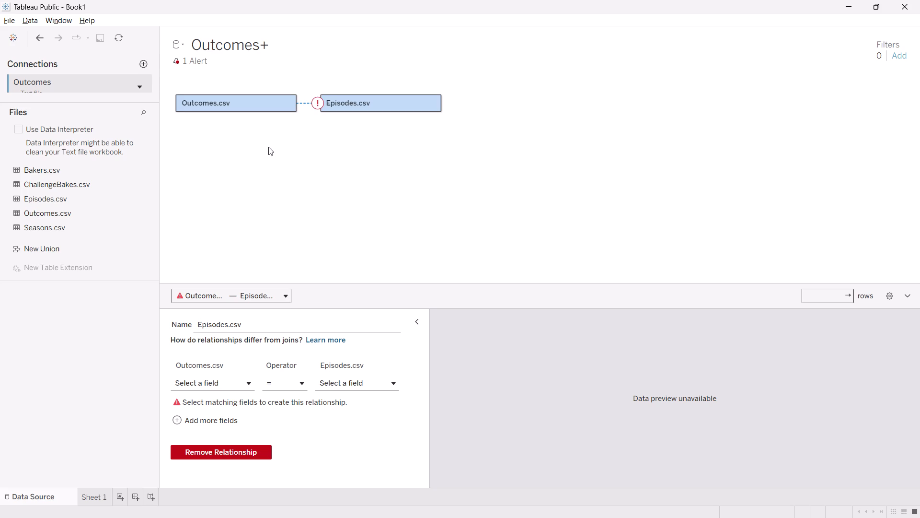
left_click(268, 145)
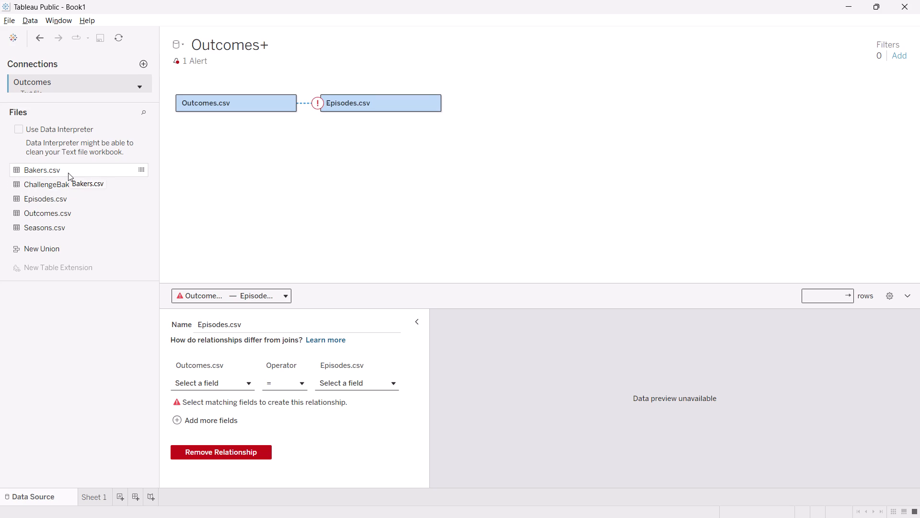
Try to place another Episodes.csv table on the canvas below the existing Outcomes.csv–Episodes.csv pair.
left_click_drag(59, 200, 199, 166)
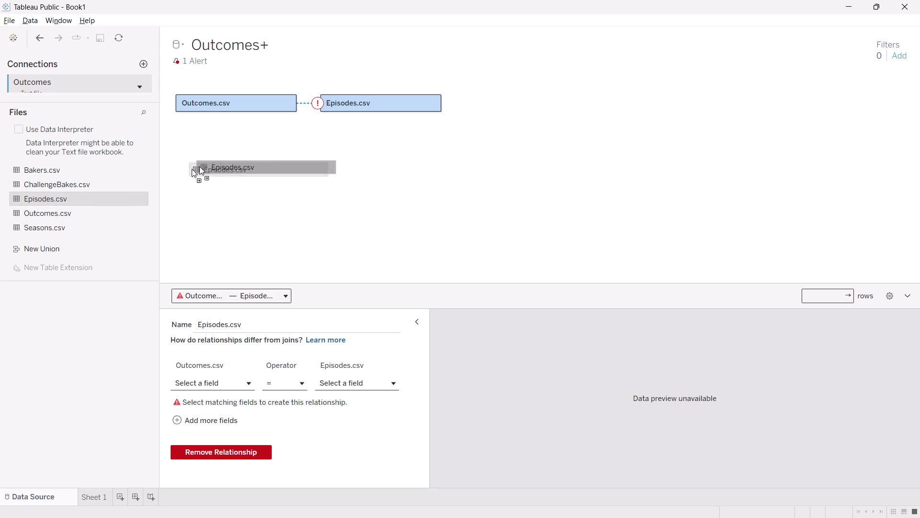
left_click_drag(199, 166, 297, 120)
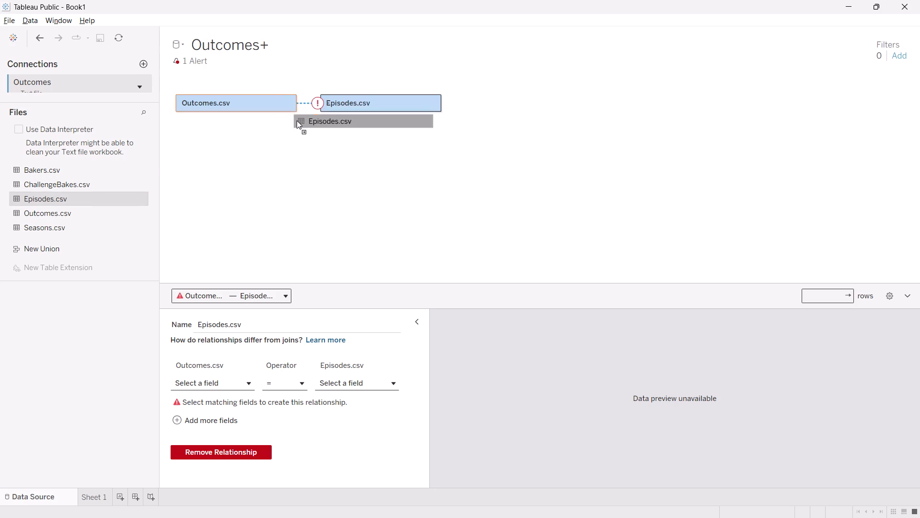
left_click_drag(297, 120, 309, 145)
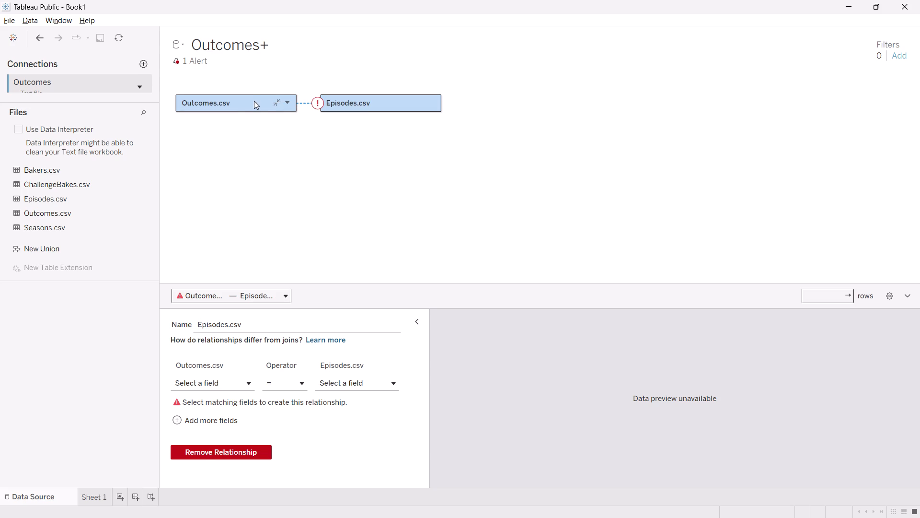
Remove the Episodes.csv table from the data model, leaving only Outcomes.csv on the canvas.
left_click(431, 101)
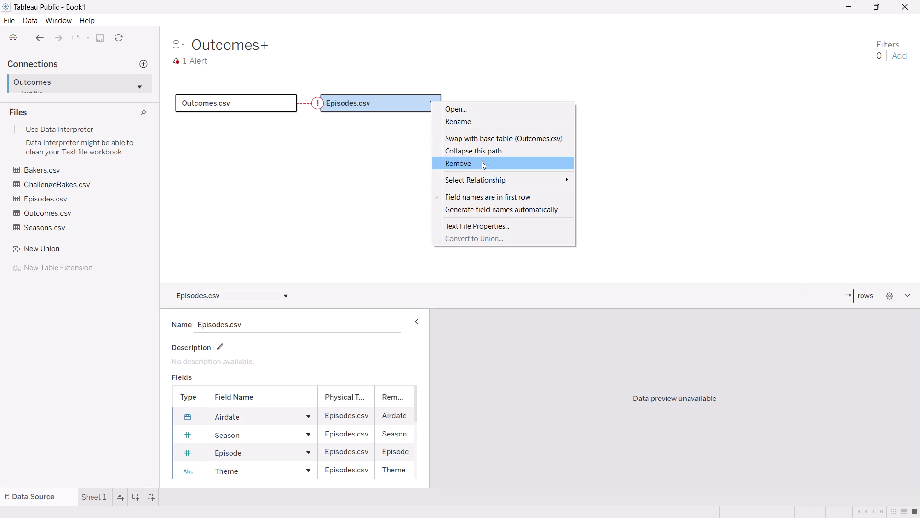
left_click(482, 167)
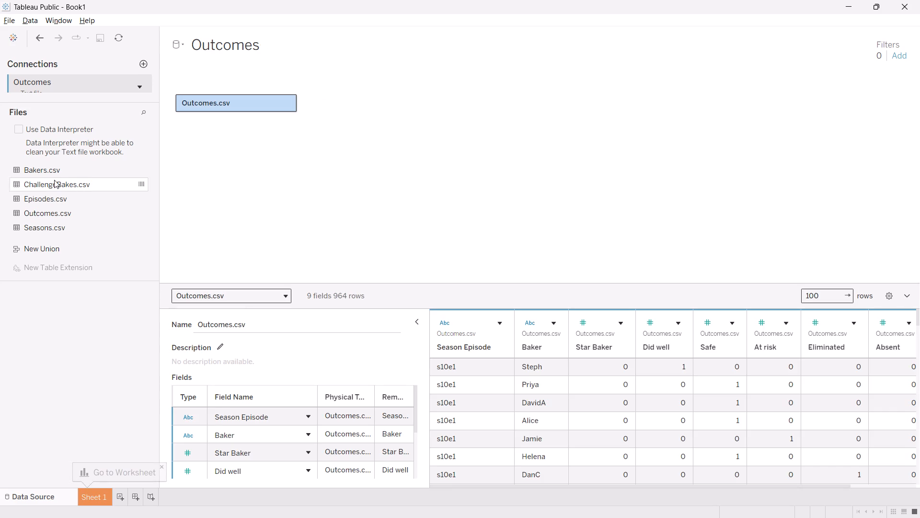
Add Bakers.csv, ChallengeBakes.csv, Episodes.csv and Seasons.csv as separate, unrelated base tables stacked with Outcomes.csv.
left_click_drag(51, 171, 204, 132)
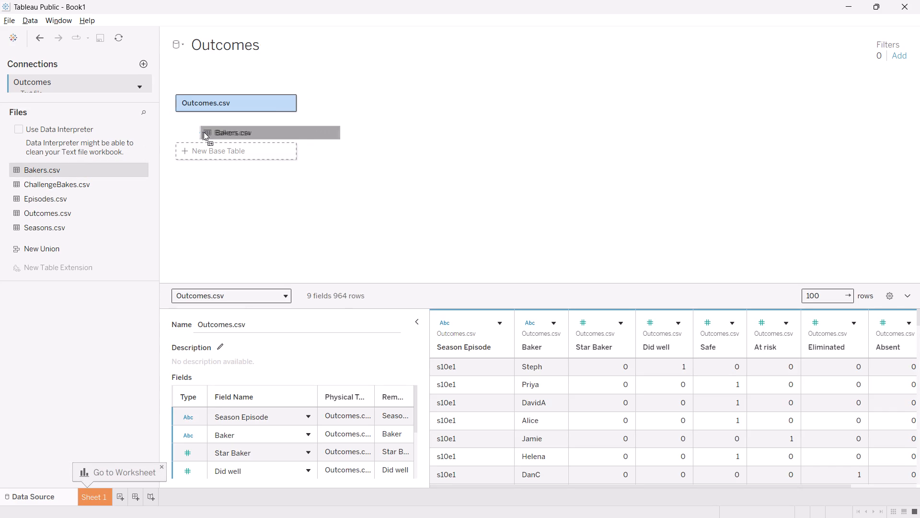
left_click_drag(204, 132, 190, 144)
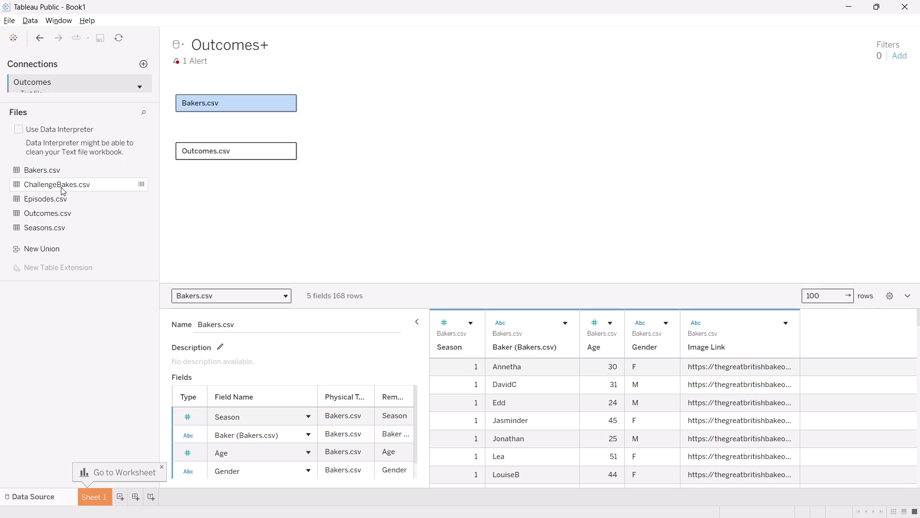
left_click_drag(61, 187, 188, 197)
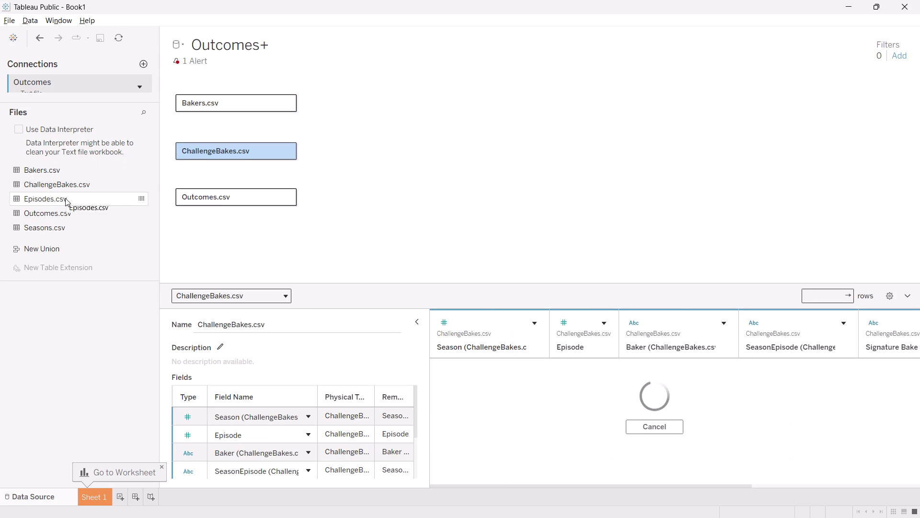
left_click_drag(65, 198, 187, 246)
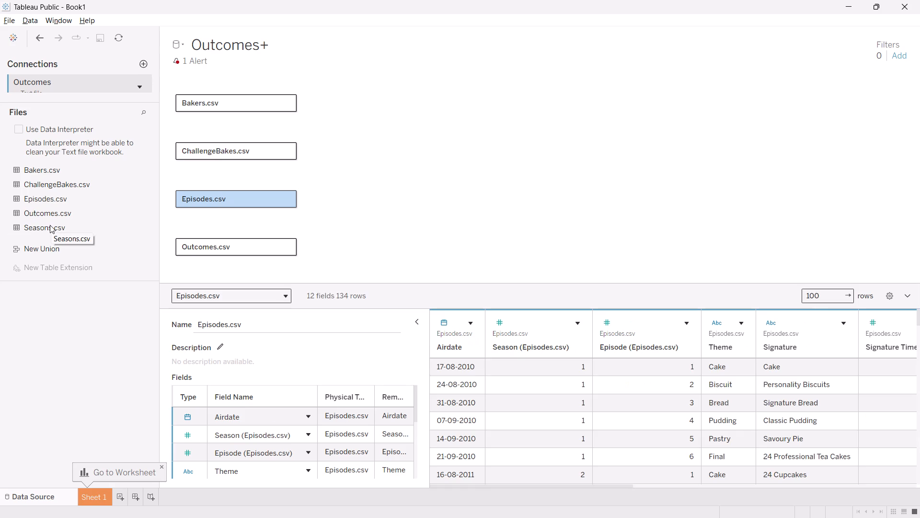
left_click_drag(47, 229, 178, 267)
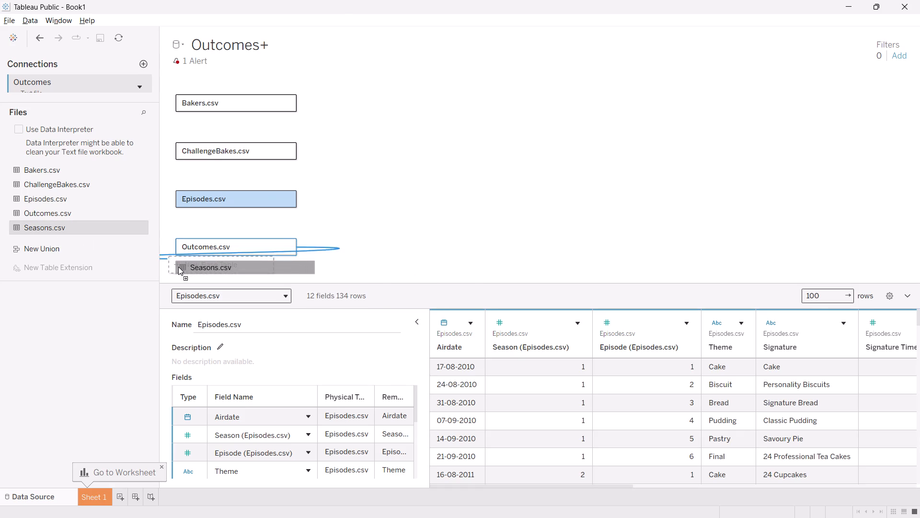
left_click_drag(178, 267, 181, 267)
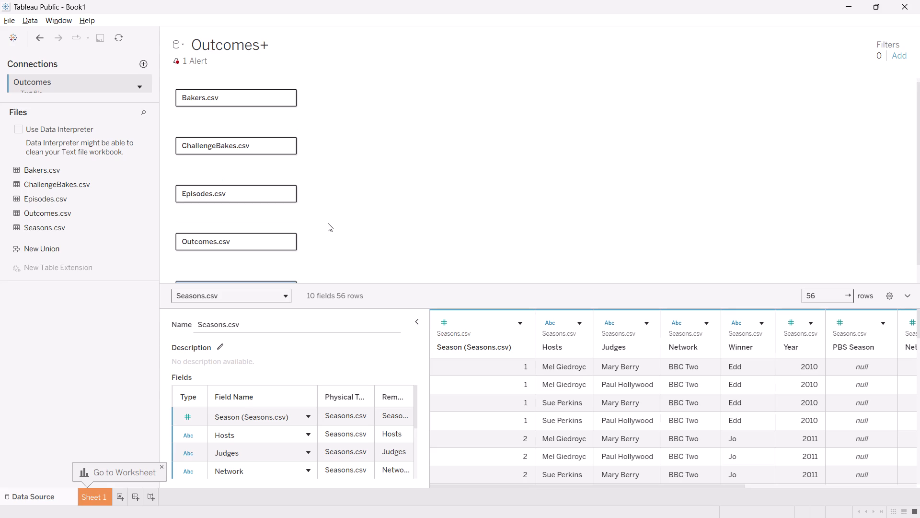
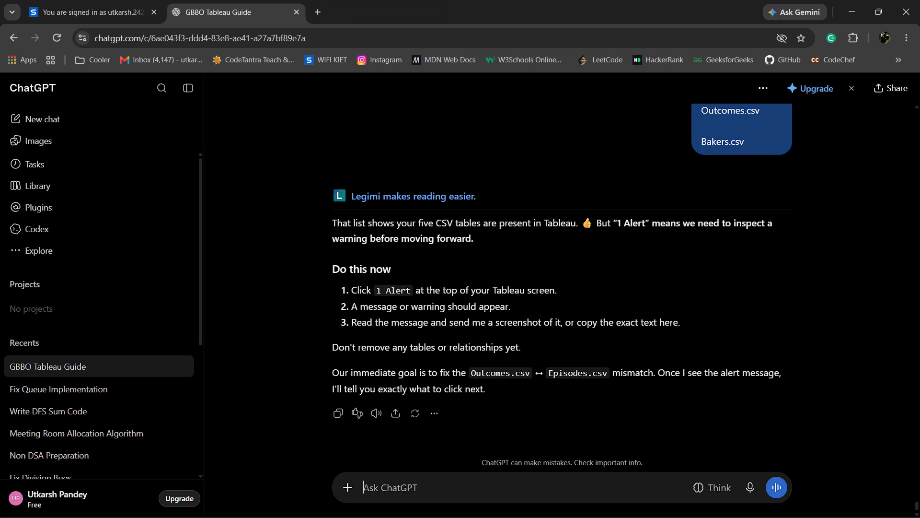
Review the ChatGPT guide's table layout and matching conditions for relating Outcomes.csv and Episodes.csv.
scroll(426, 289, "down", 1)
scroll(426, 289, "up", 4)
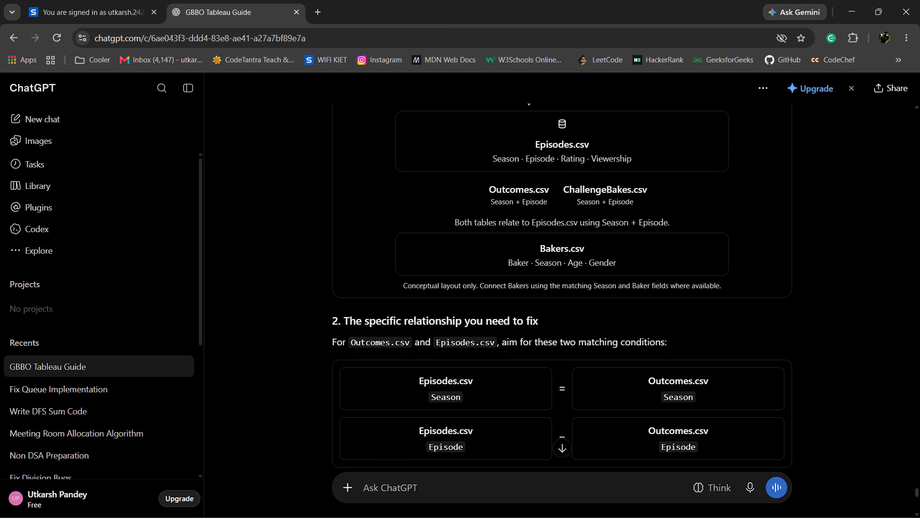
Return to Tableau and examine the alert on the Outcomes.csv to Episodes.csv relationship and the list of relationships.
key("alt+Tab")
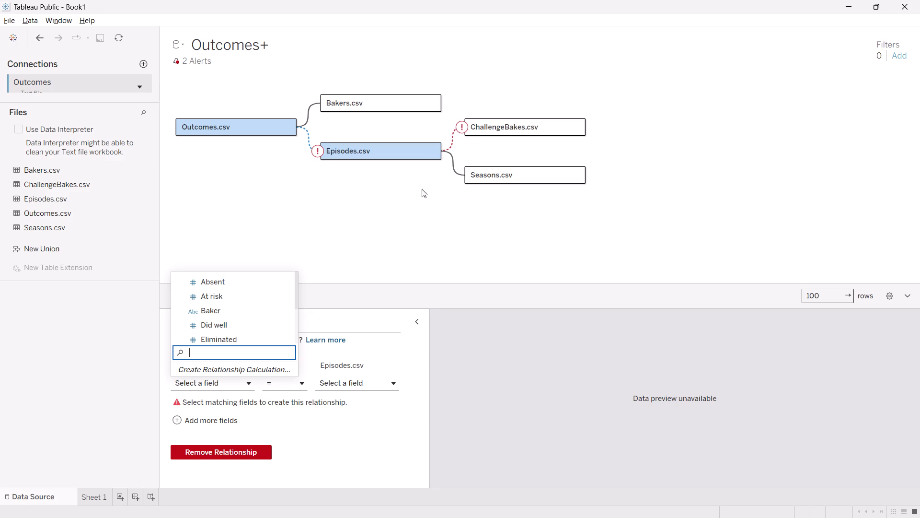
left_click(313, 150)
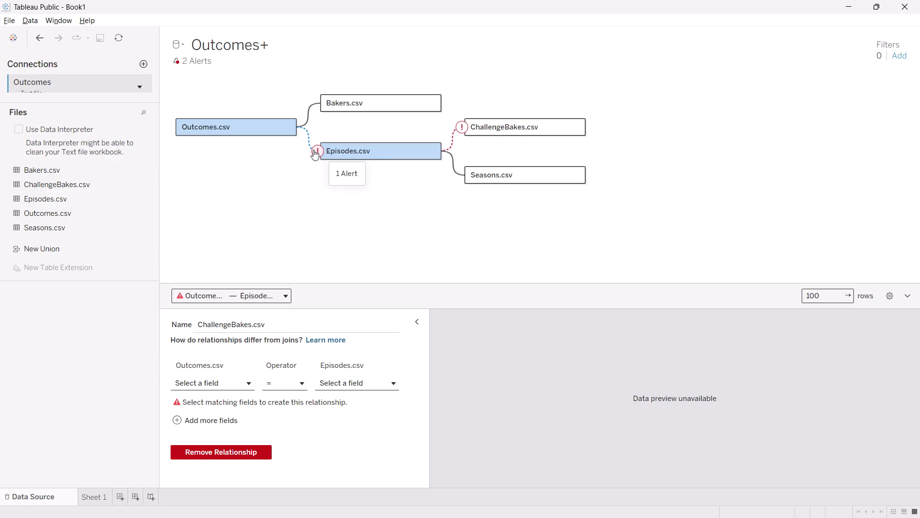
left_click(340, 238)
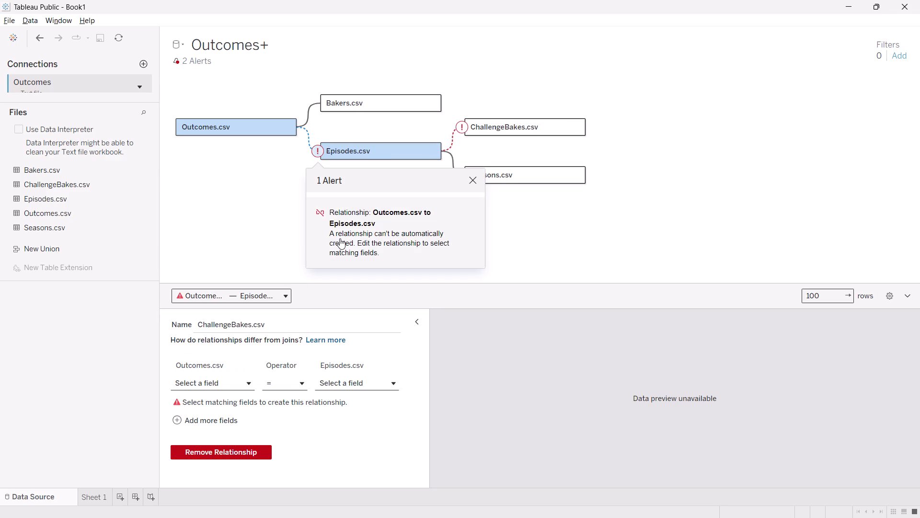
left_click(340, 238)
left_click(379, 236)
left_click(358, 216)
left_click(358, 216)
left_click(472, 179)
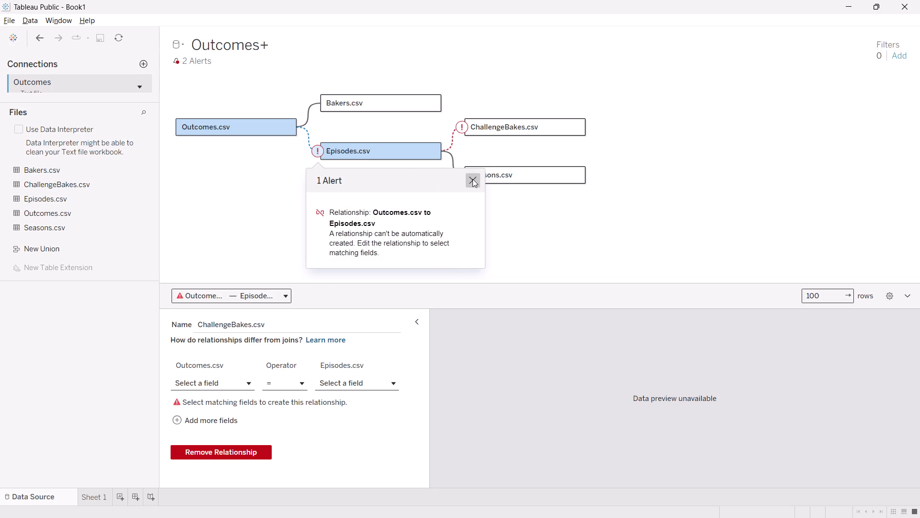
left_click(285, 295)
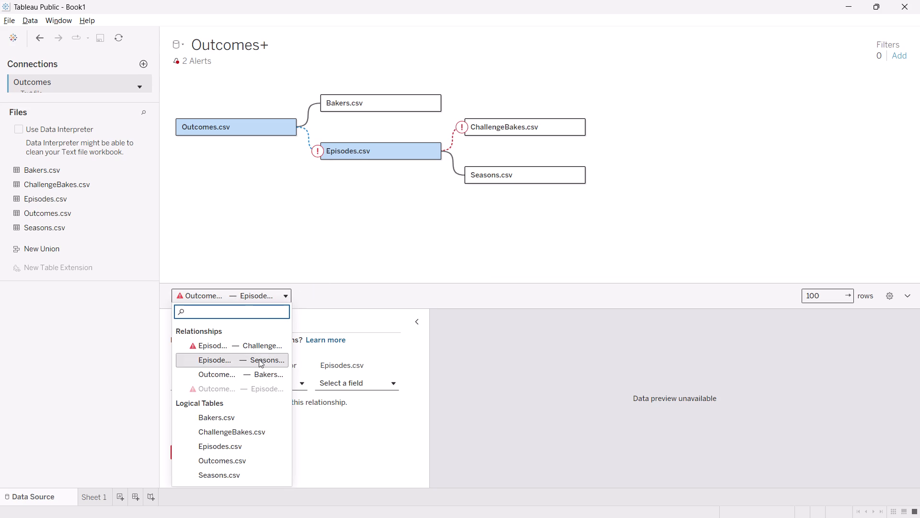
left_click(304, 257)
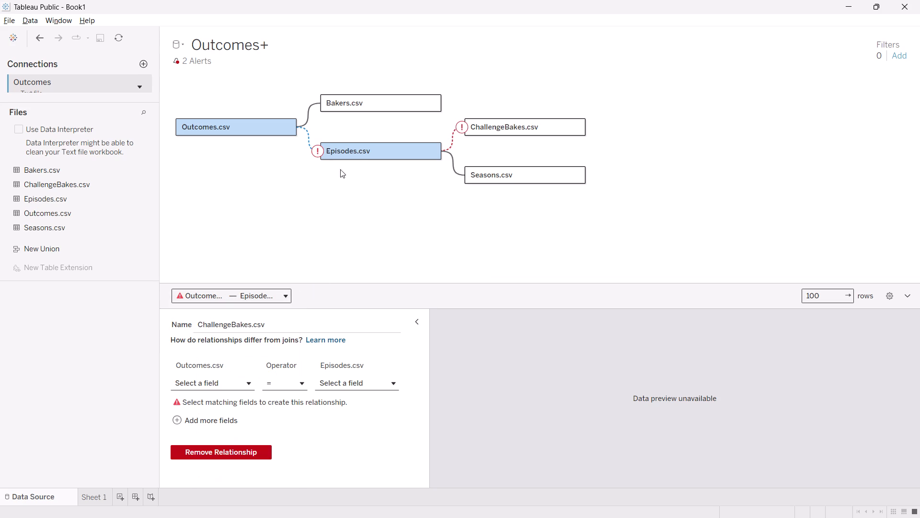
left_click(318, 152)
left_click(342, 226)
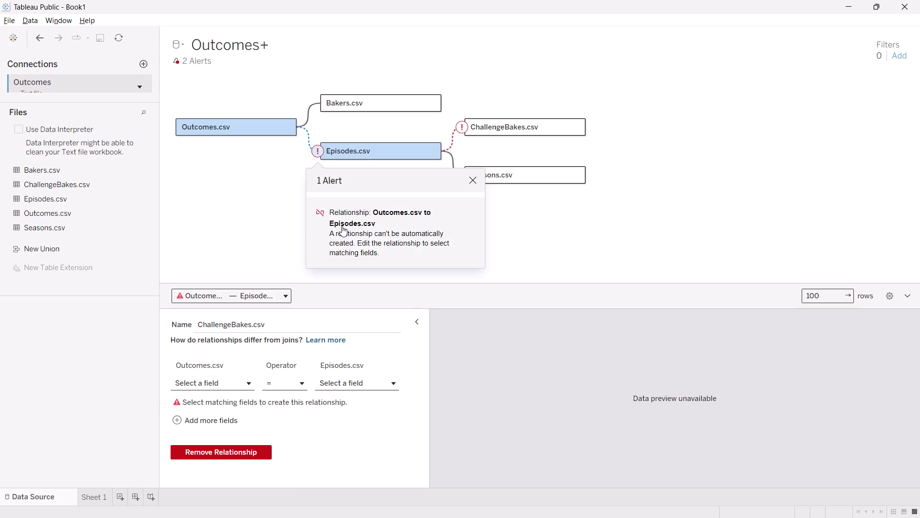
double_click(342, 226)
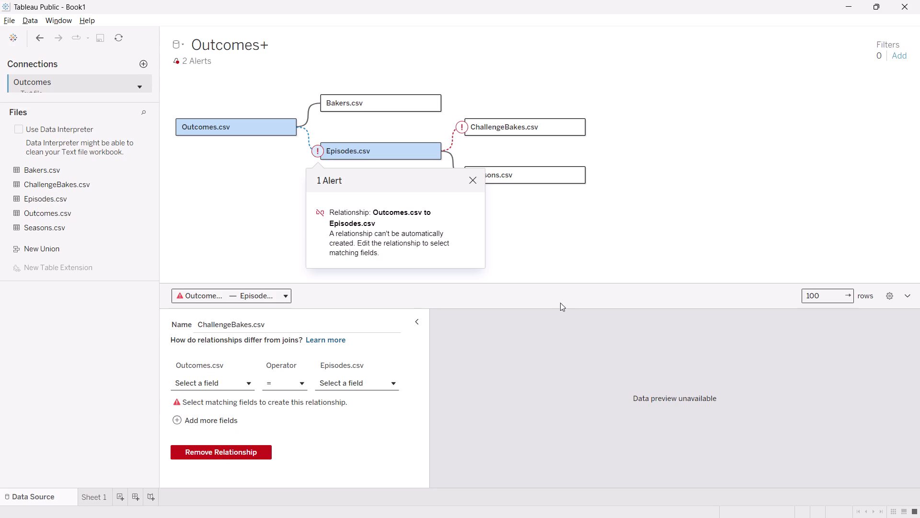
double_click(460, 224)
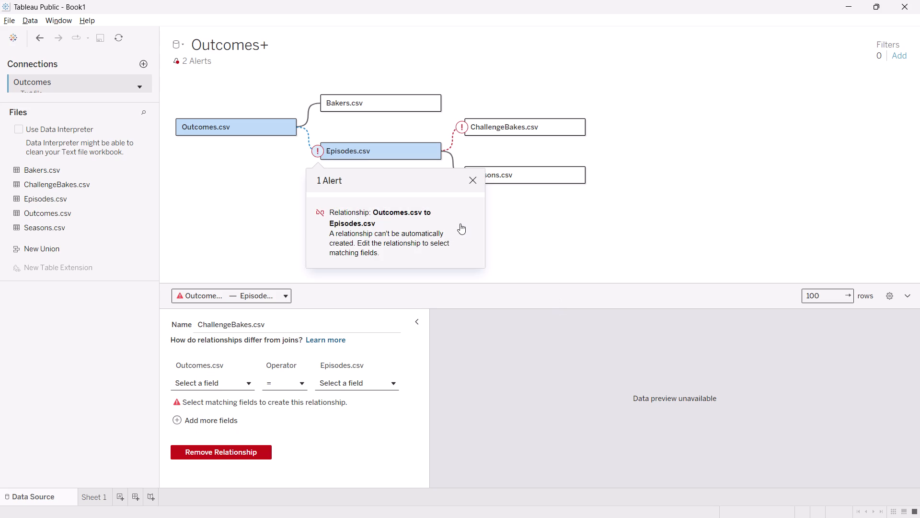
left_click(473, 184)
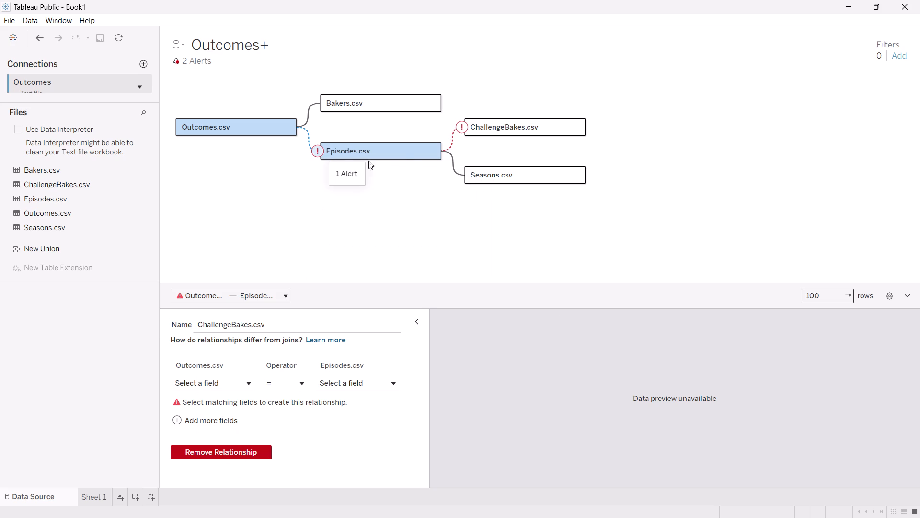
Set the Outcomes.csv to Episodes.csv relationship to match Season Episode from Outcomes.csv with Season from Episodes.csv.
left_click(404, 150)
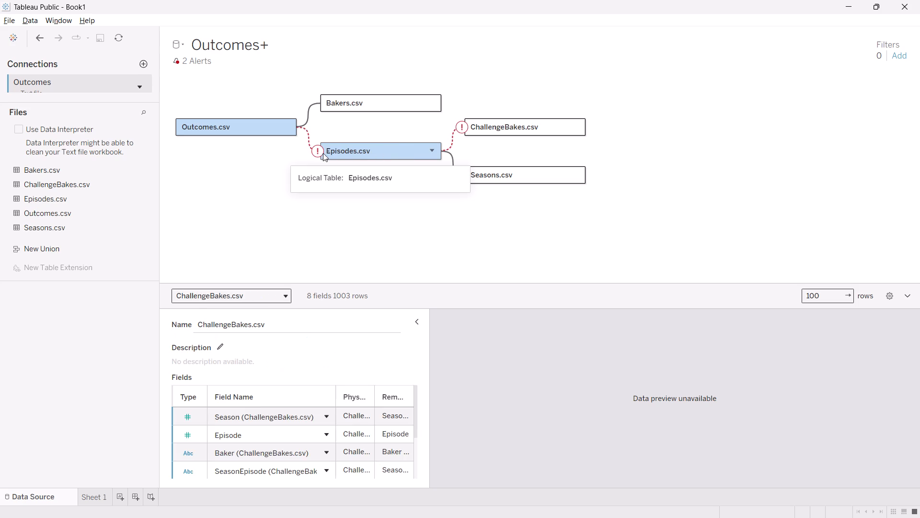
left_click(319, 155)
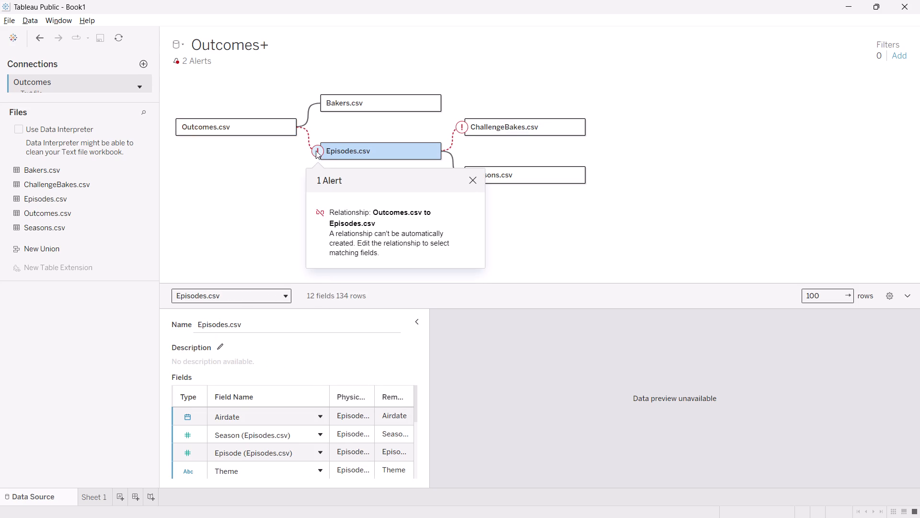
left_click(335, 236)
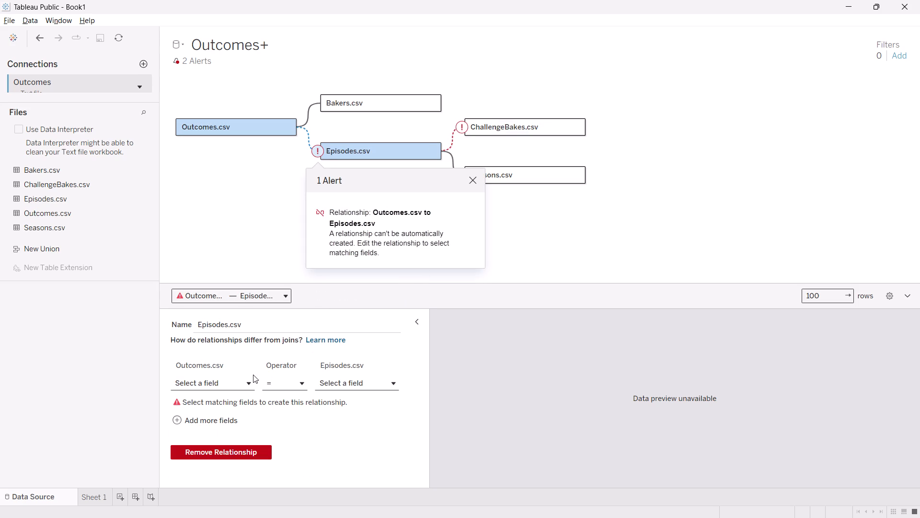
key("alt+Tab")
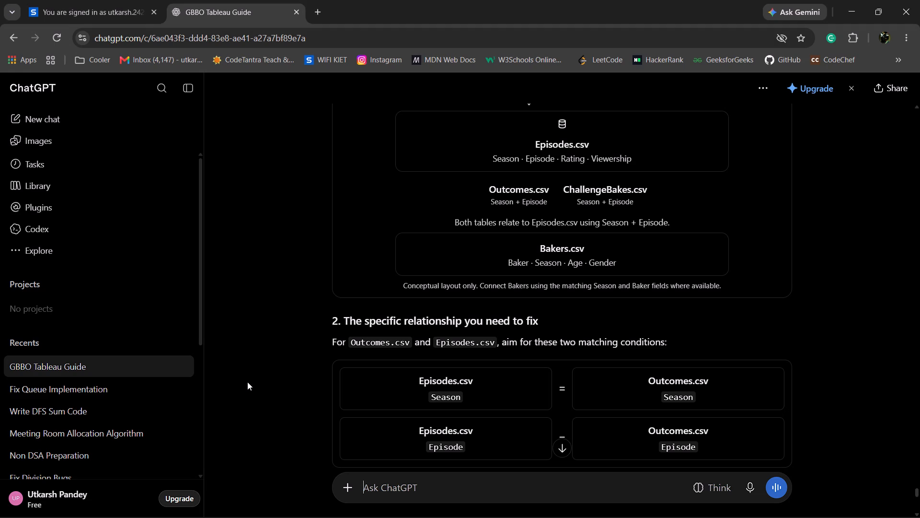
key("alt+Tab")
left_click(247, 382)
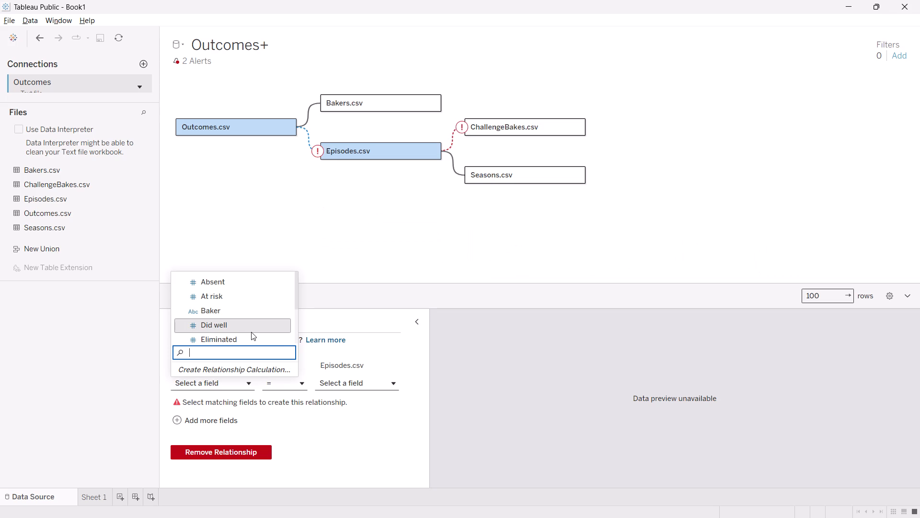
type("sea")
left_click(251, 332)
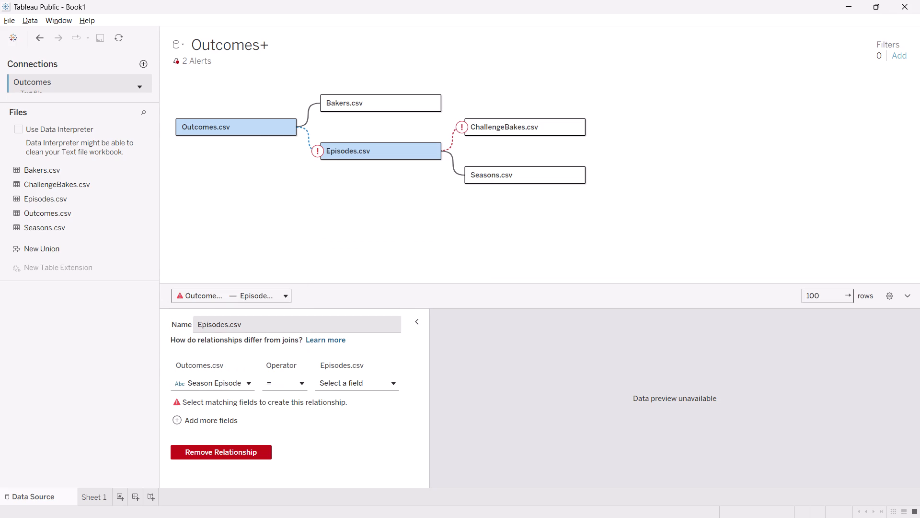
left_click(350, 380)
type("epi")
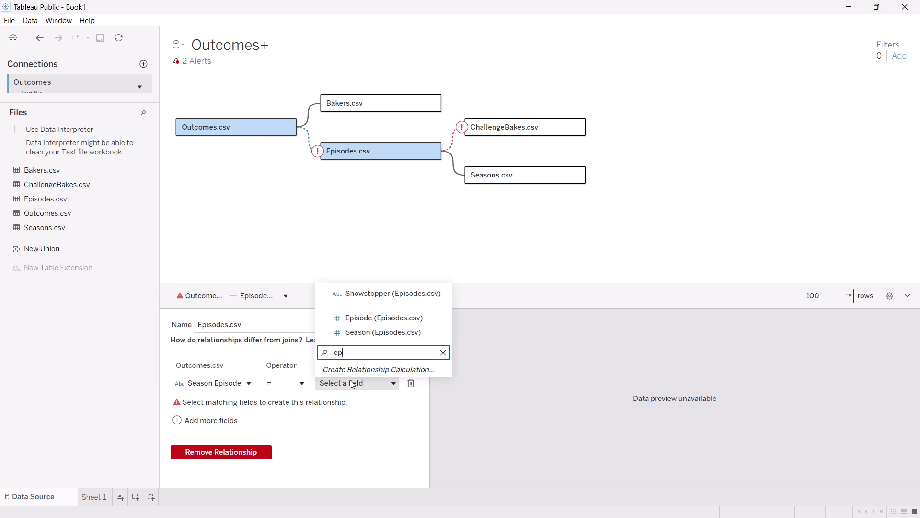
left_click(386, 330)
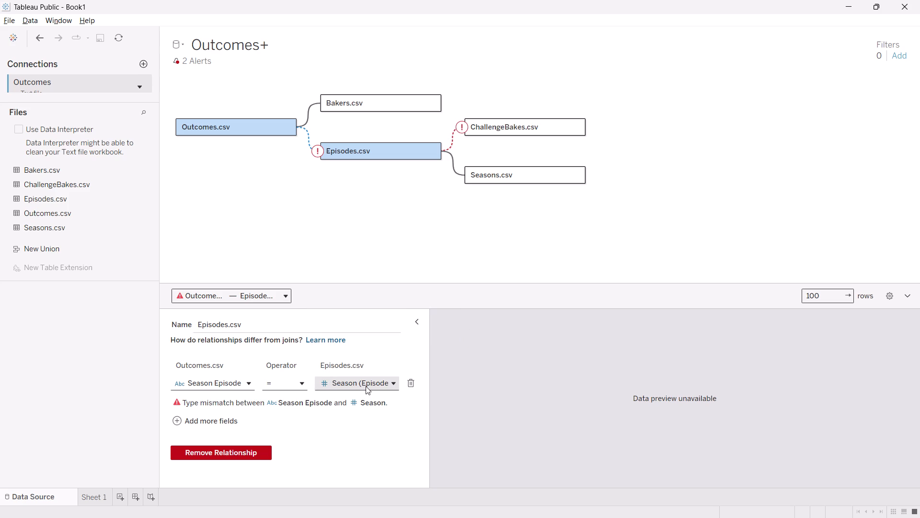
Search the Outcomes.csv field choices of the Outcomes.csv to Episodes.csv relationship for episode and season fields.
left_click(223, 381)
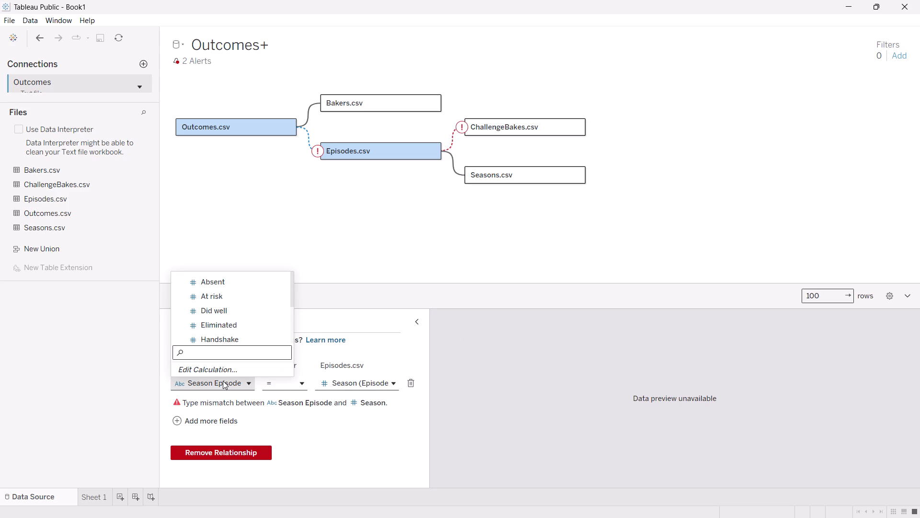
type("epi")
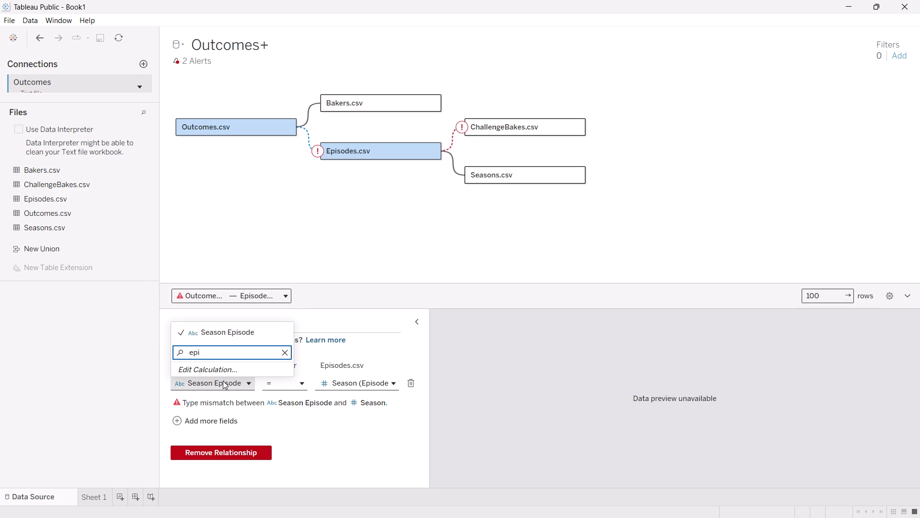
key("BackSpace")
key("BackSpace")
key("BackSpace")
key("BackSpace")
type("sea")
key("BackSpace")
key("BackSpace")
key("BackSpace")
key("BackSpace")
key("BackSpace")
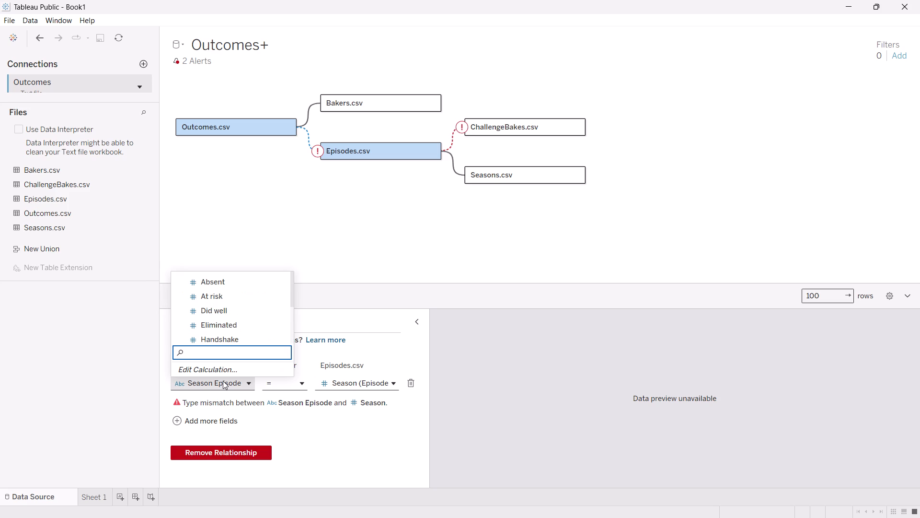
type("epi")
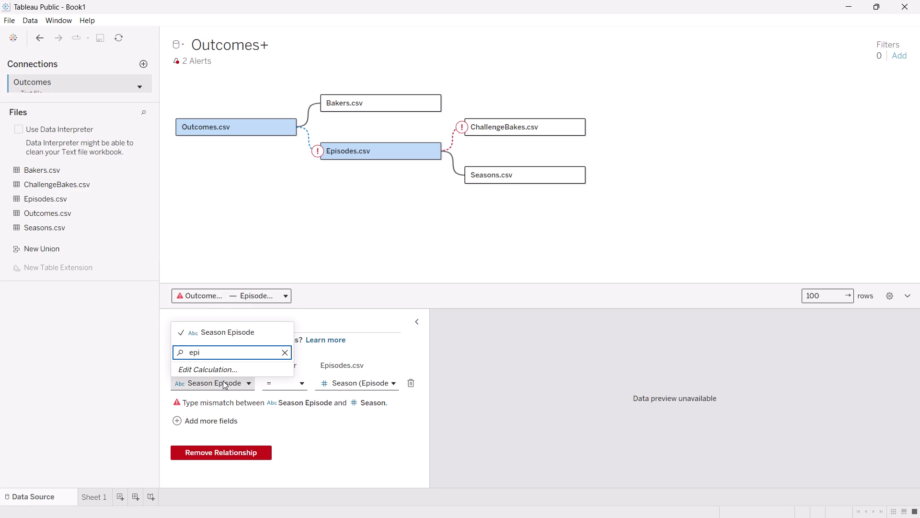
key("BackSpace")
key("BackSpace")
key("BackSpace")
key("BackSpace")
left_click(331, 420)
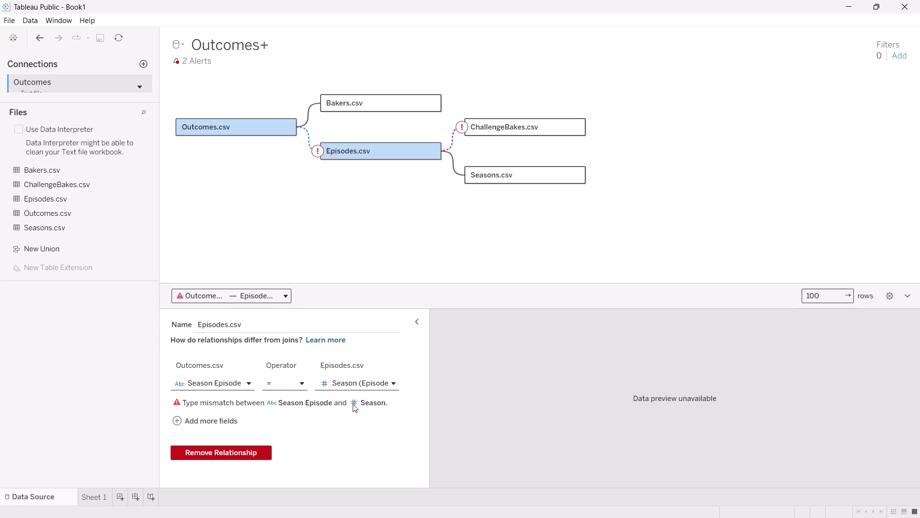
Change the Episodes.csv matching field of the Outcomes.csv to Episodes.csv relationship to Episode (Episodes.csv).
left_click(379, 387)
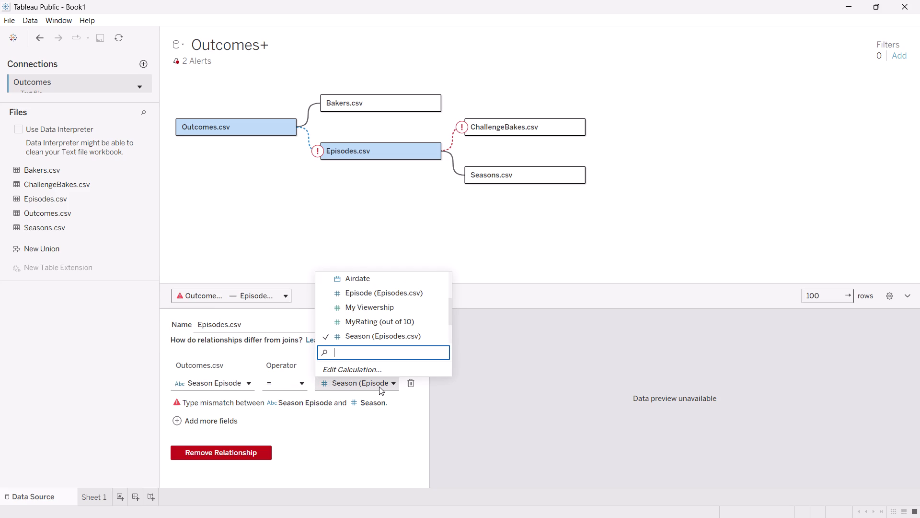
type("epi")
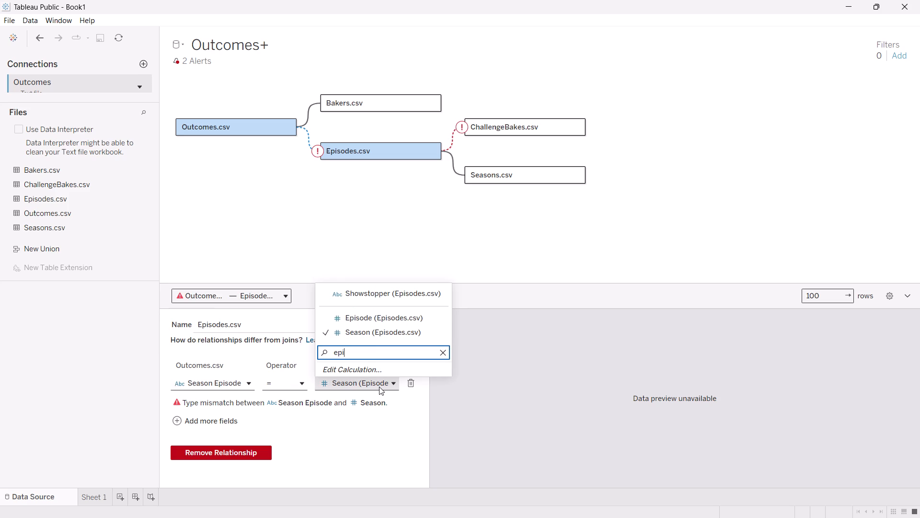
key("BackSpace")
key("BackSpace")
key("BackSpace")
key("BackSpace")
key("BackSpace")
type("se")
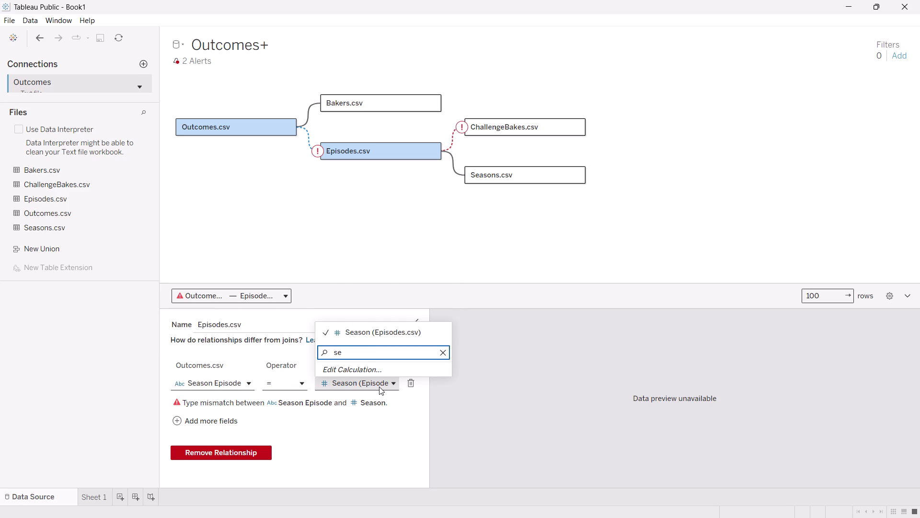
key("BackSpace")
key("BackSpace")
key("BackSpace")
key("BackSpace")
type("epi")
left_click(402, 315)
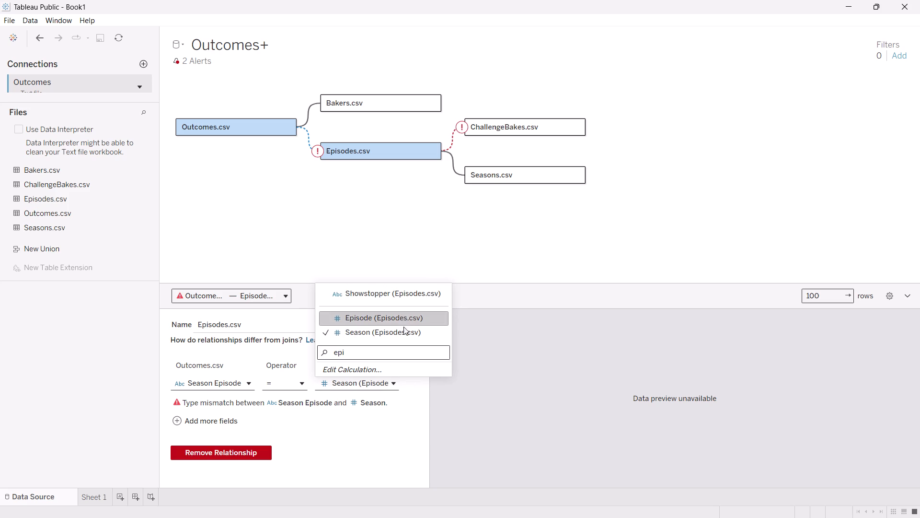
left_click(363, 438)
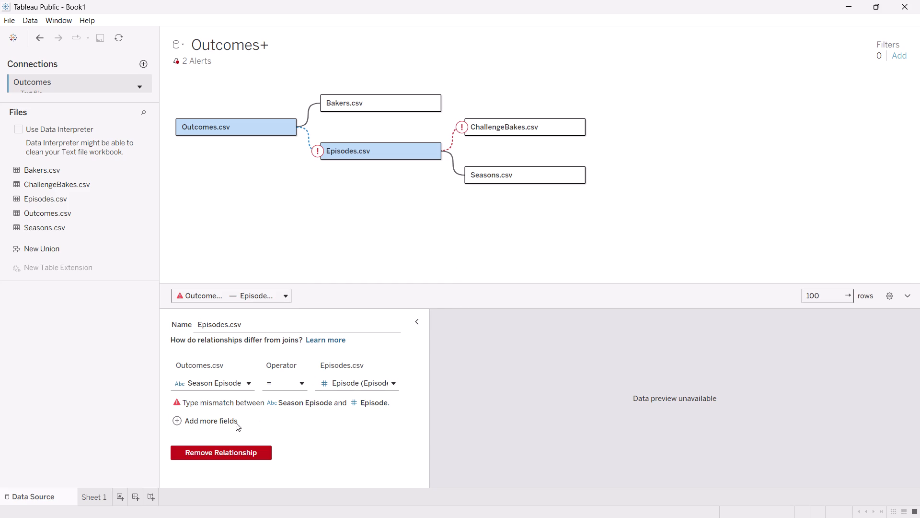
Search the Outcomes.csv matching fields for "episode", leaving the selected field as it is.
left_click(241, 387)
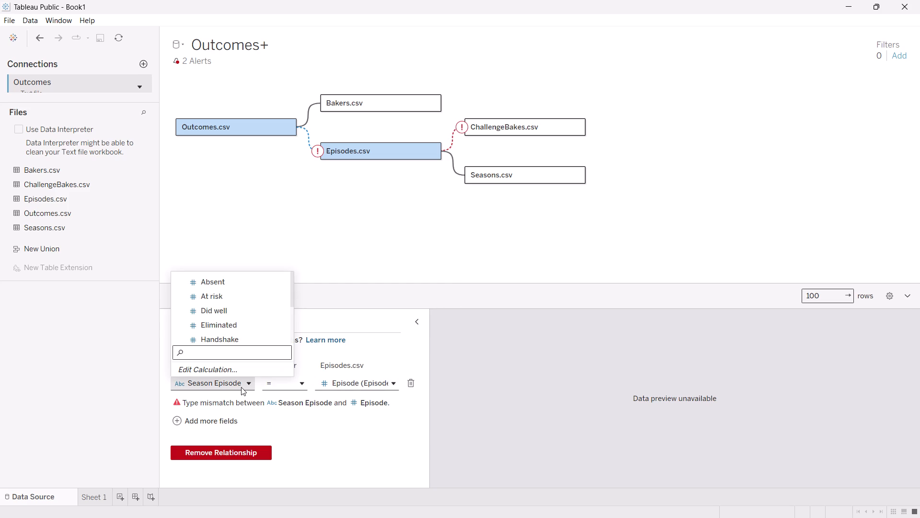
type("epi")
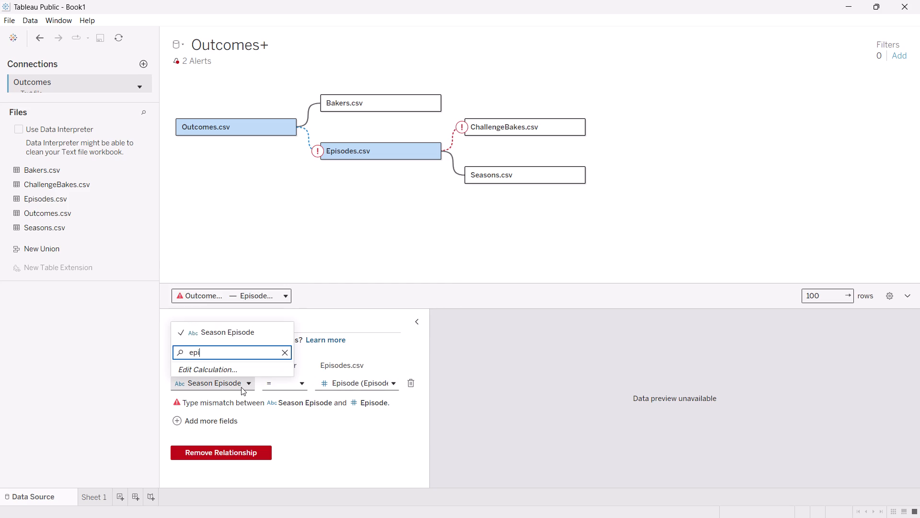
key("s")
type("ode")
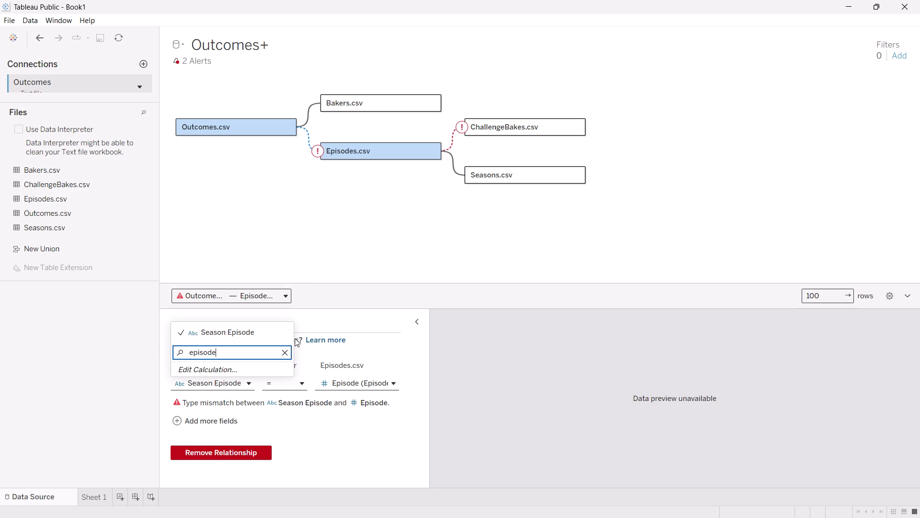
left_click(286, 353)
left_click(300, 446)
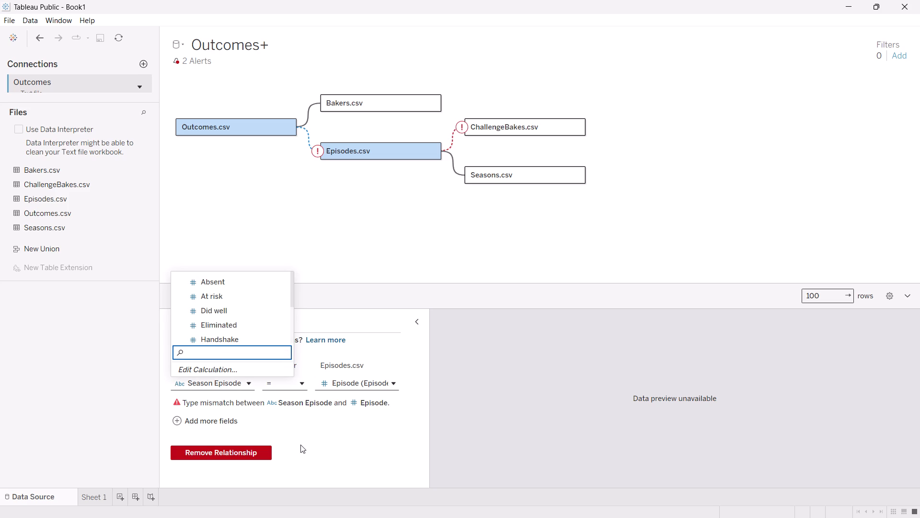
Open the alerted Episodes.csv to ChallengeBakes.csv relationship and match Episode from Episodes.csv with Episode from ChallengeBakes.csv.
left_click(460, 131)
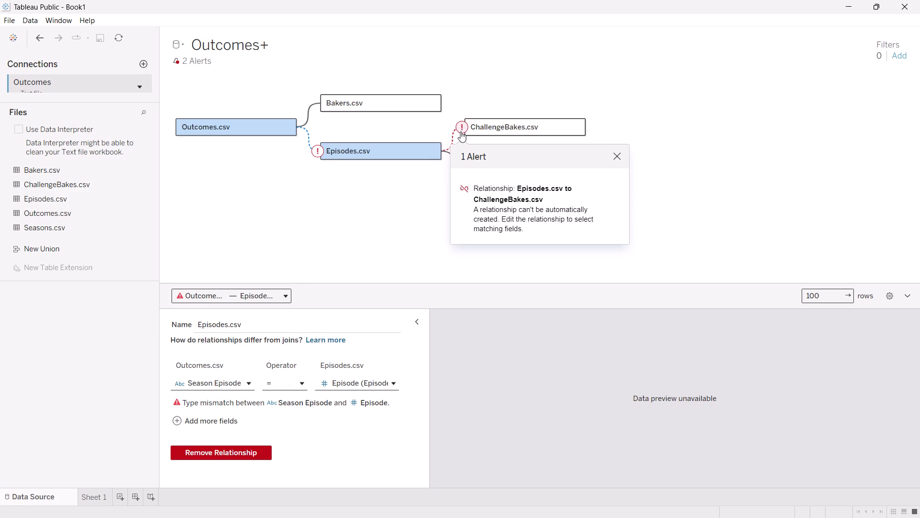
left_click(502, 191)
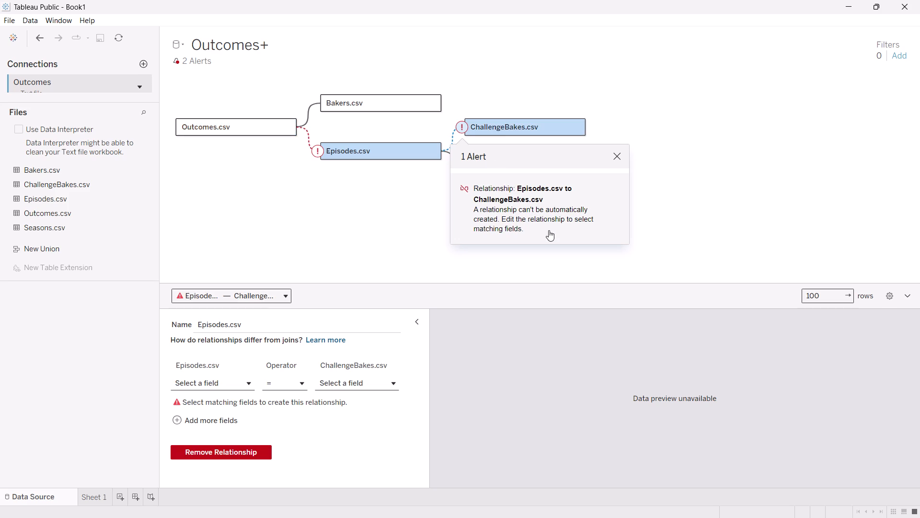
left_click(549, 230)
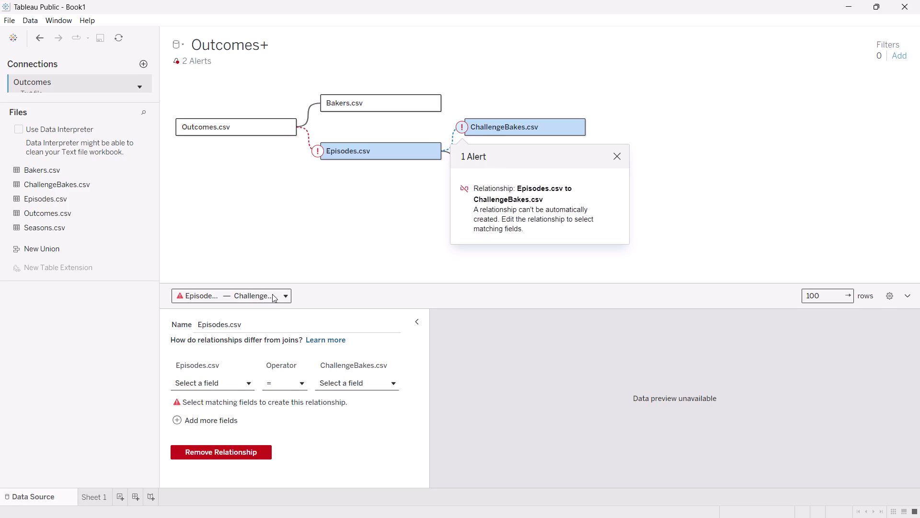
left_click(272, 294)
left_click(272, 294)
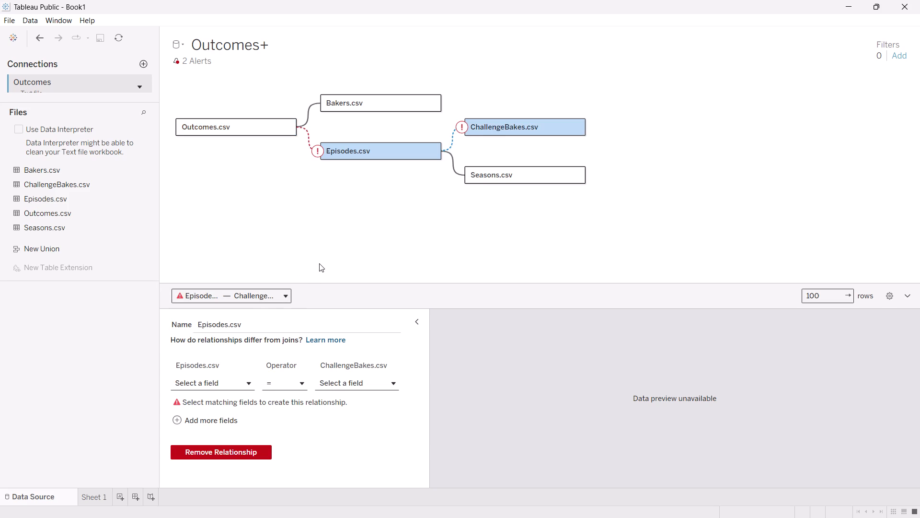
key("alt+Tab")
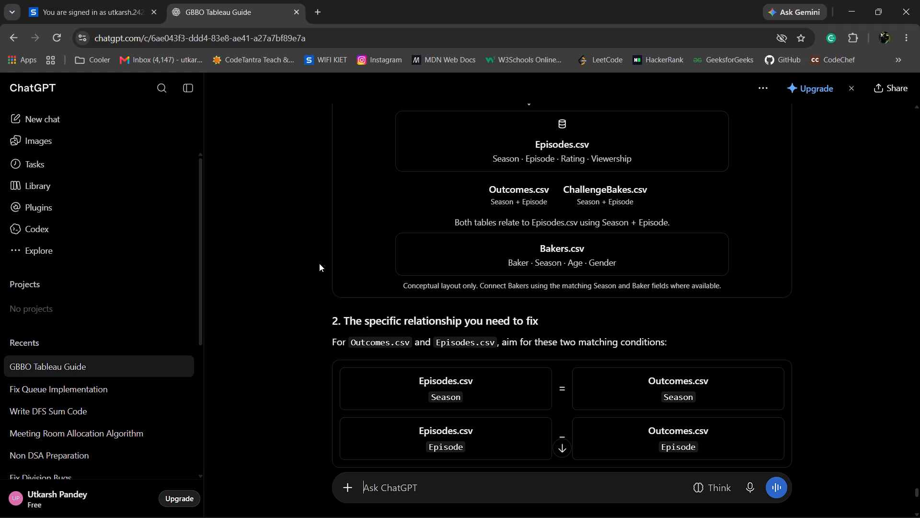
key("alt+Tab")
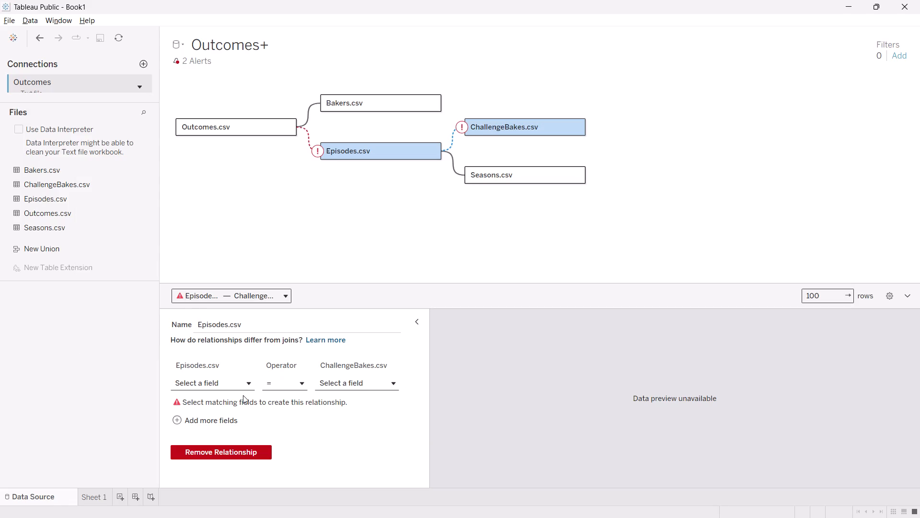
left_click(242, 381)
scroll(254, 332, "up", 1)
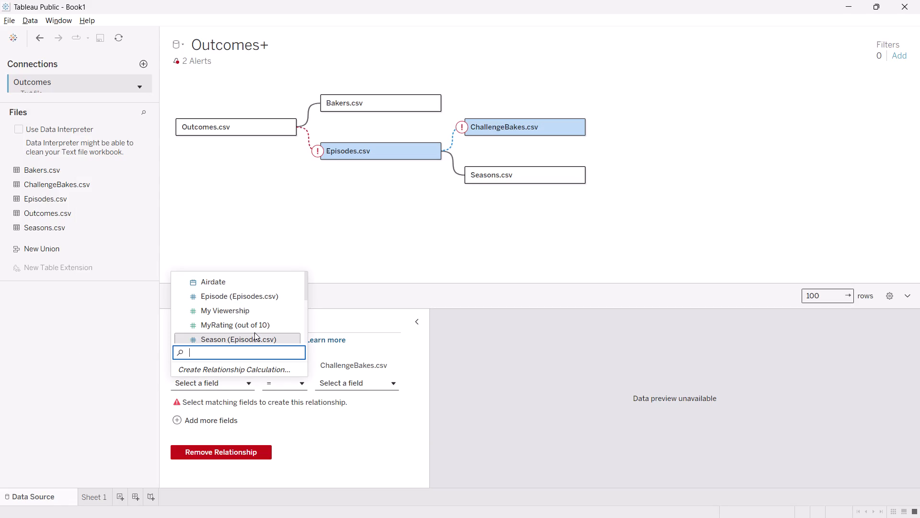
left_click(258, 302)
left_click(347, 381)
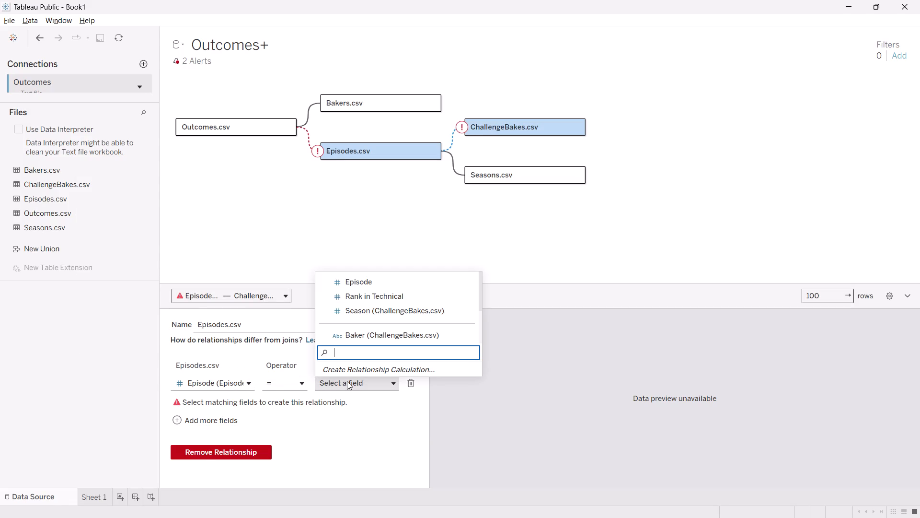
left_click(372, 283)
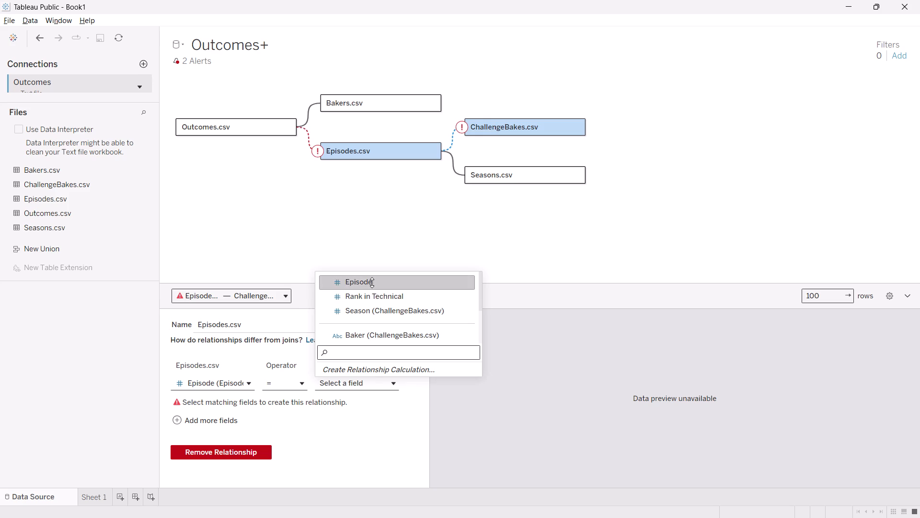
left_click(372, 283)
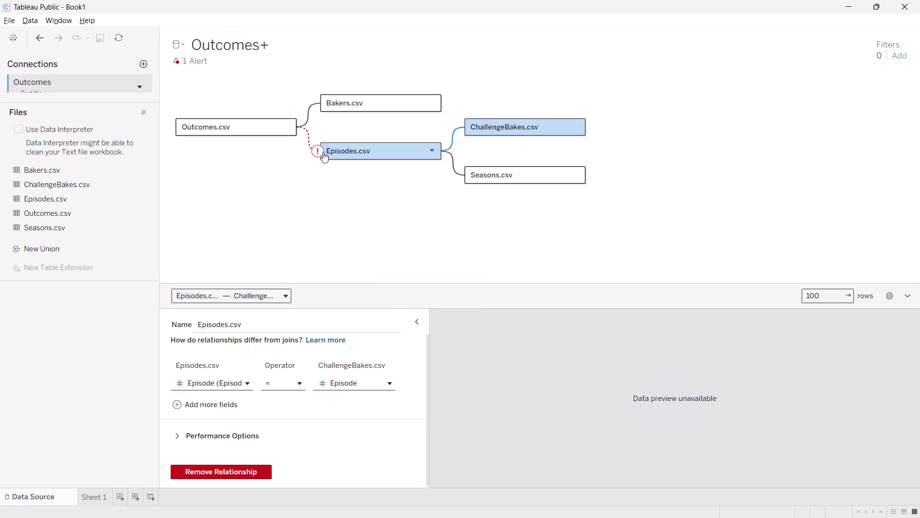
Reopen the Outcomes.csv to Episodes.csv relationship and set its Episodes.csv matching field to Season (Episodes.csv).
left_click(318, 152)
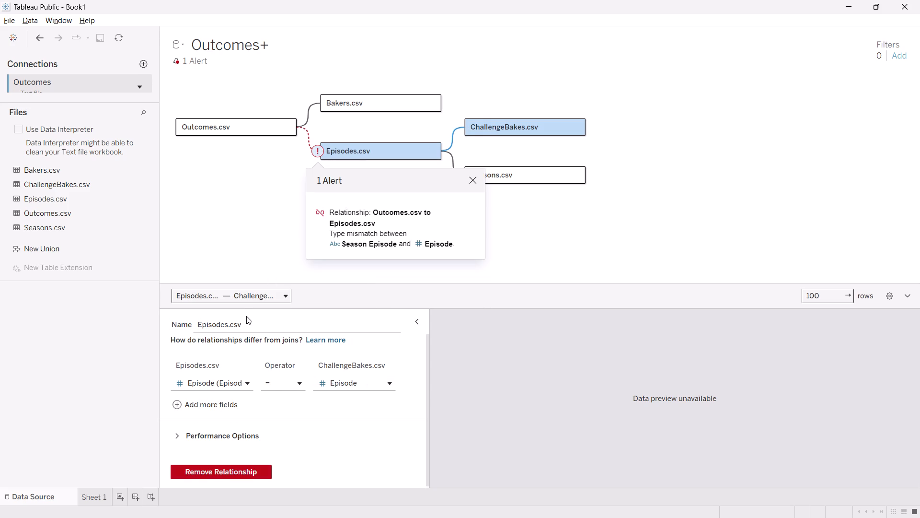
left_click(257, 292)
left_click(243, 392)
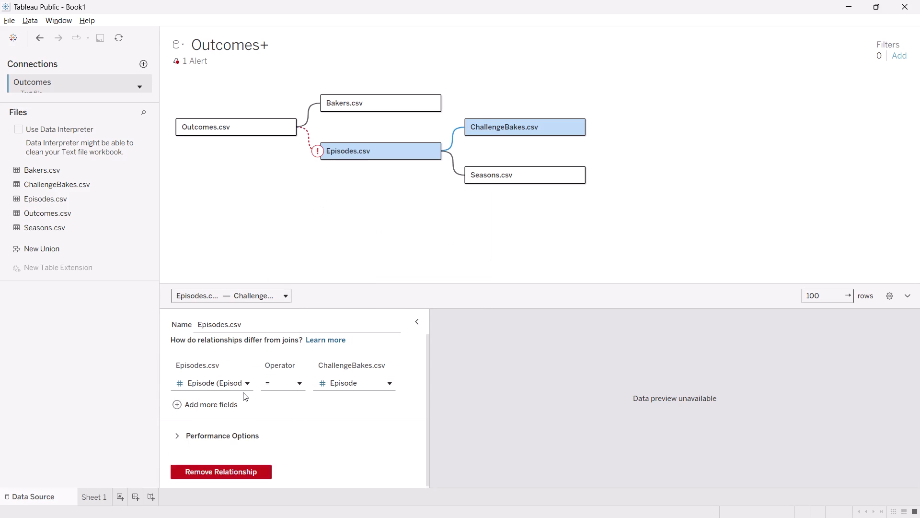
left_click(227, 387)
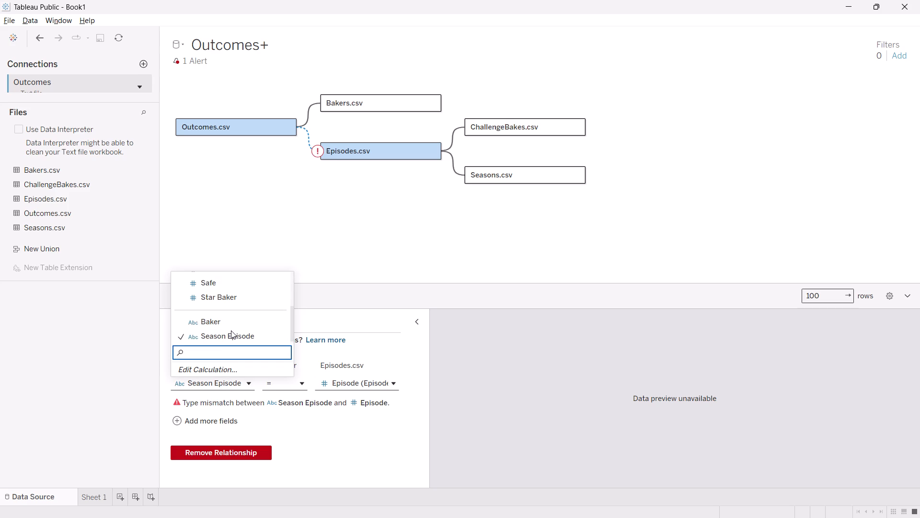
left_click(333, 380)
type("sea")
left_click(373, 339)
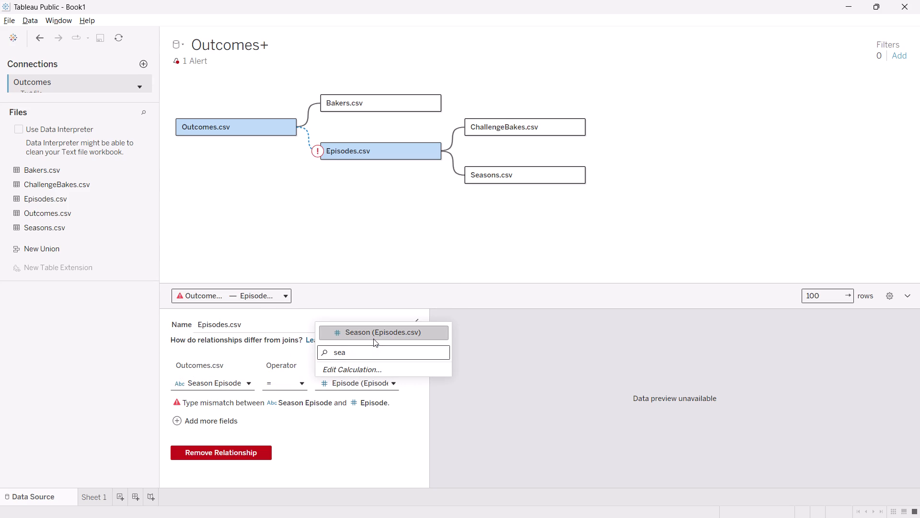
Look through the Outcomes.csv matching fields for separate season or episode fields.
left_click(232, 383)
left_click(232, 383)
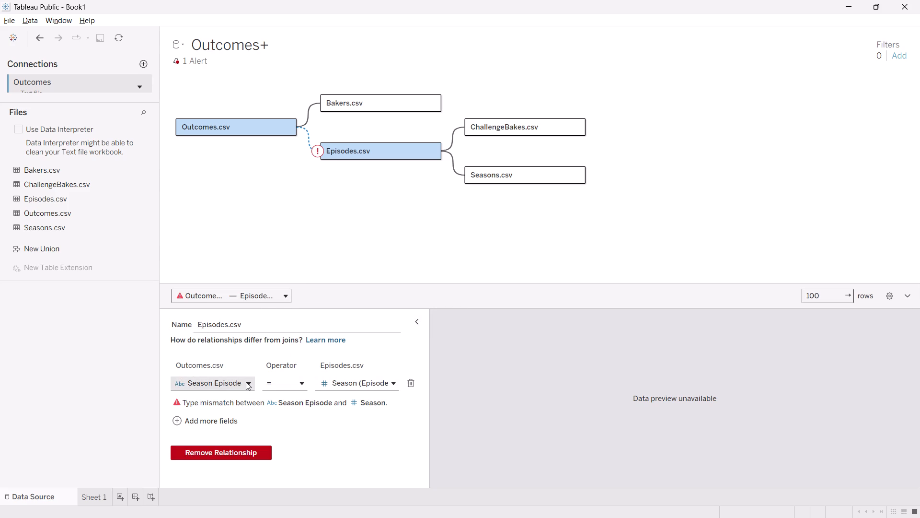
left_click(246, 382)
type("sea")
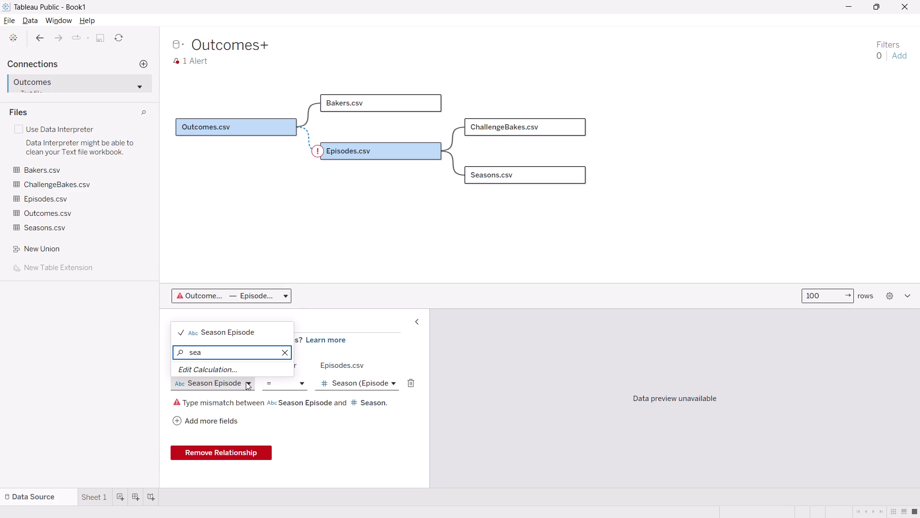
key("BackSpace")
key("BackSpace")
key("BackSpace")
key("BackSpace")
type("epi")
key("BackSpace")
key("BackSpace")
key("BackSpace")
key("BackSpace")
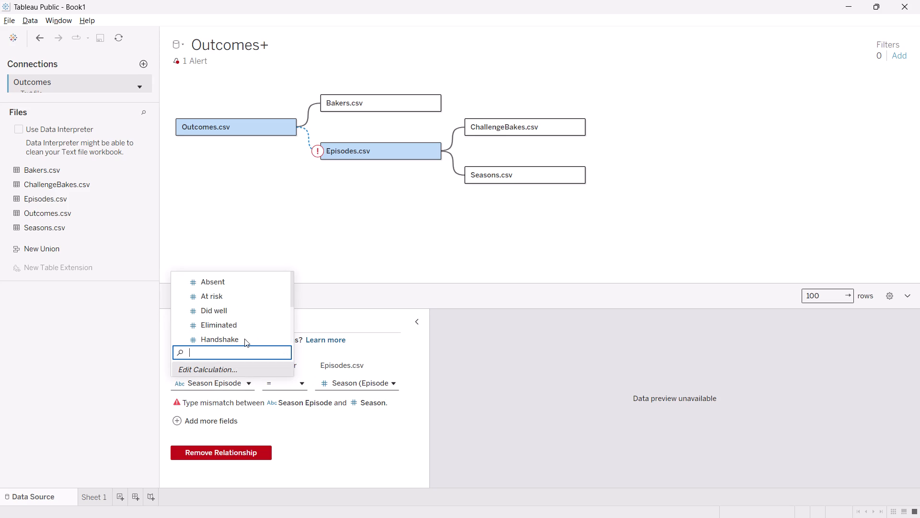
scroll(249, 326, "down", 2)
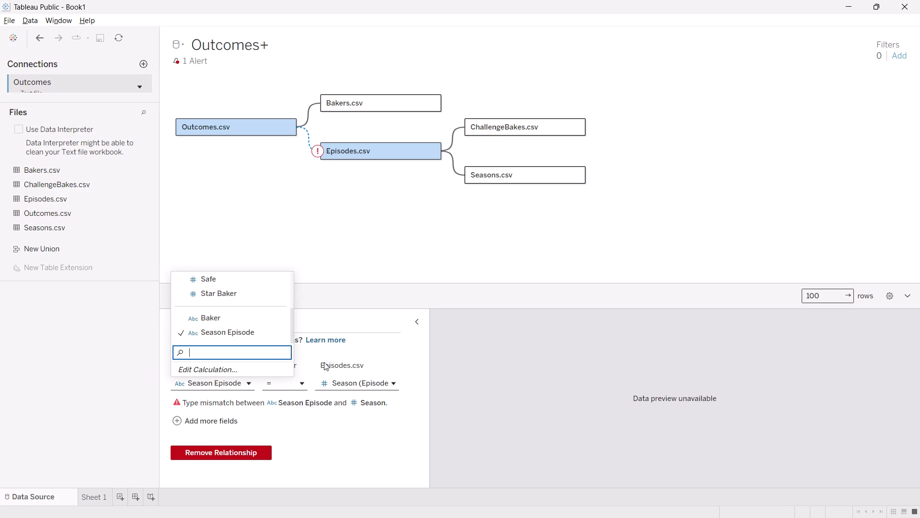
Examine the Episodes.csv matching fields in the Outcomes.csv to Episodes.csv relationship, searching for "bak", "epis" and "sea" and browsing the full list.
left_click(351, 382)
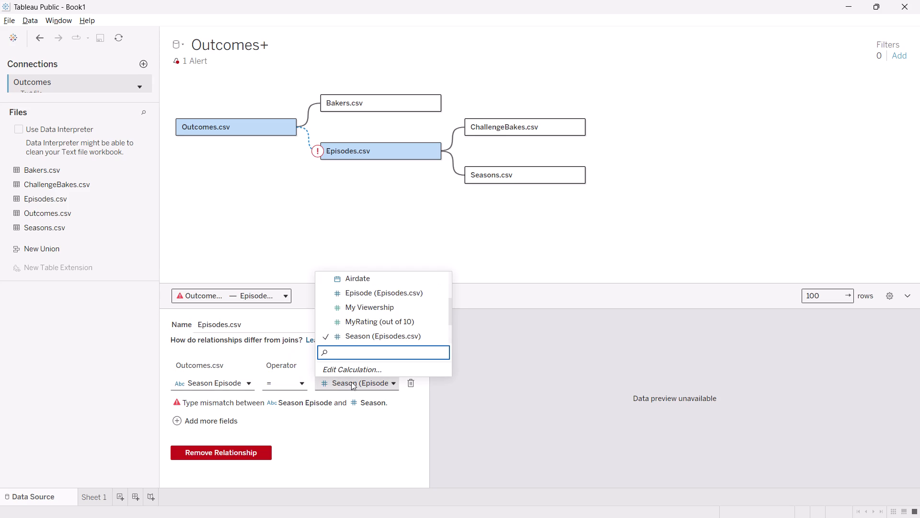
type("bak")
key("BackSpace")
key("BackSpace")
key("BackSpace")
key("BackSpace")
type("epis")
key("BackSpace")
key("BackSpace")
key("BackSpace")
key("BackSpace")
key("BackSpace")
type("sea")
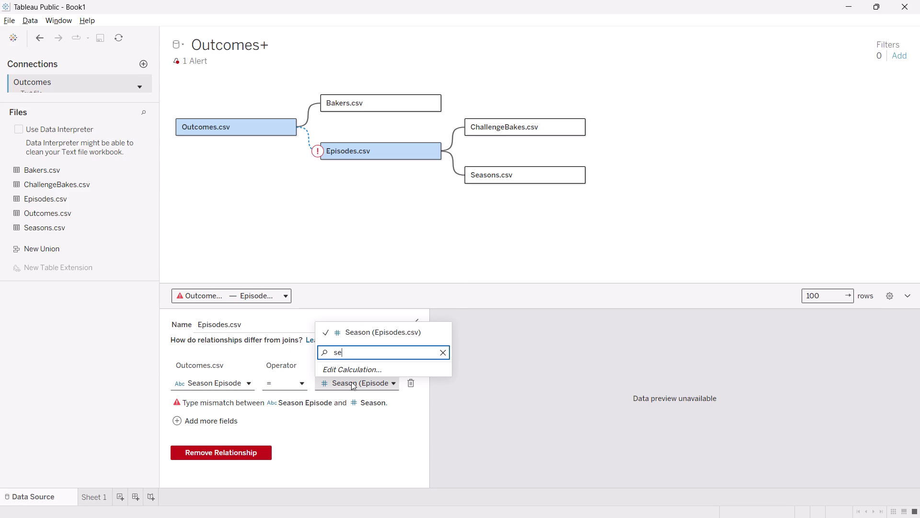
key("BackSpace")
key("BackSpace")
key("BackSpace")
key("BackSpace")
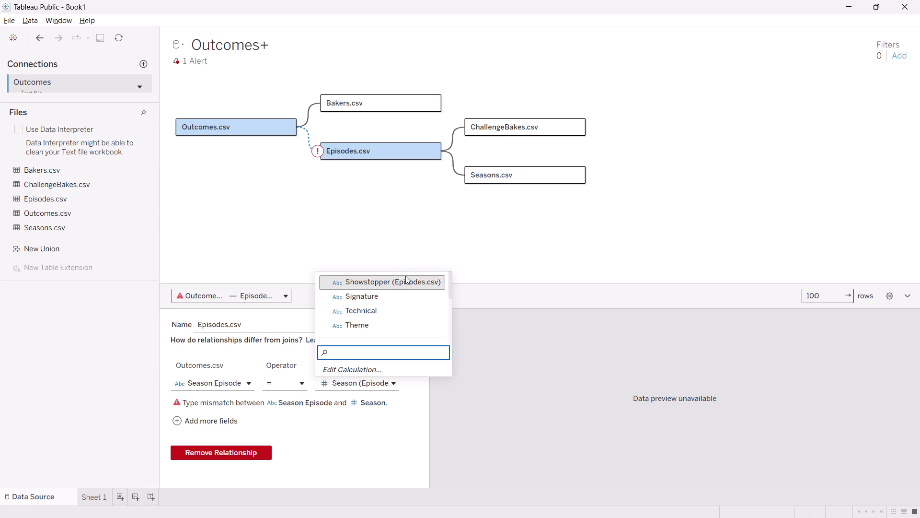
scroll(414, 291, "down", 1)
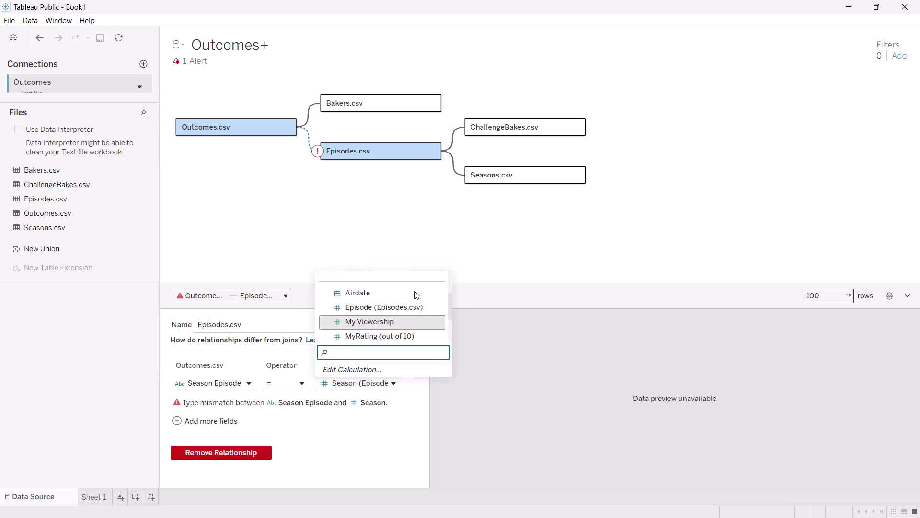
scroll(414, 291, "down", 2)
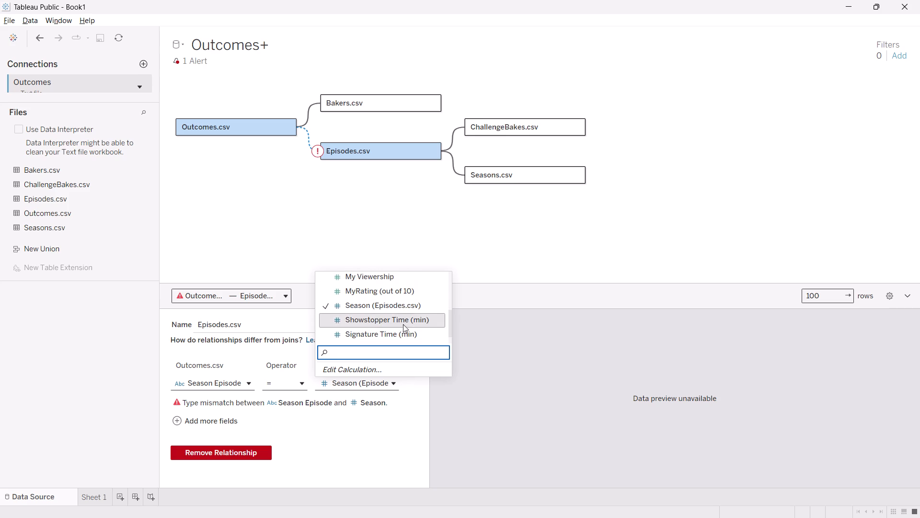
scroll(403, 328, "up", 1)
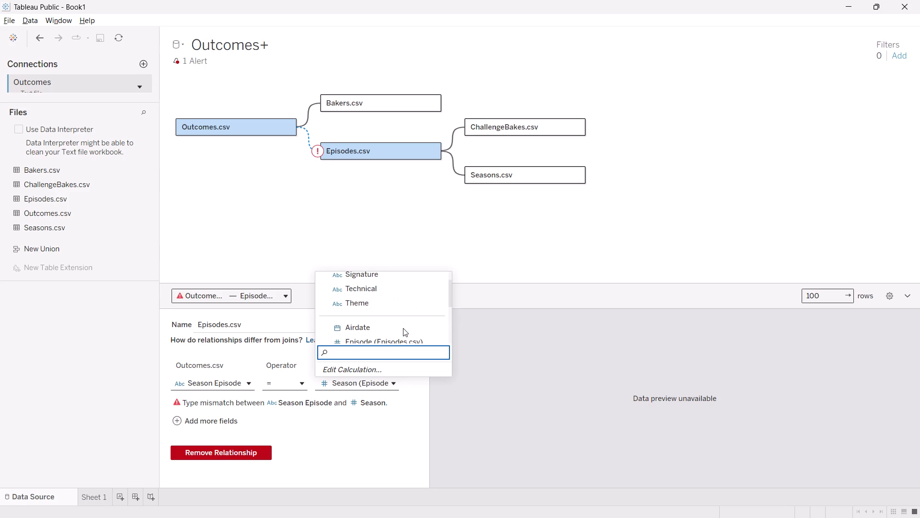
scroll(403, 328, "up", 1)
left_click(382, 454)
Switch to the ChatGPT conversation and compare its matching conditions for Outcomes.csv and Episodes.csv with the relationship in Tableau.
key("alt+Tab")
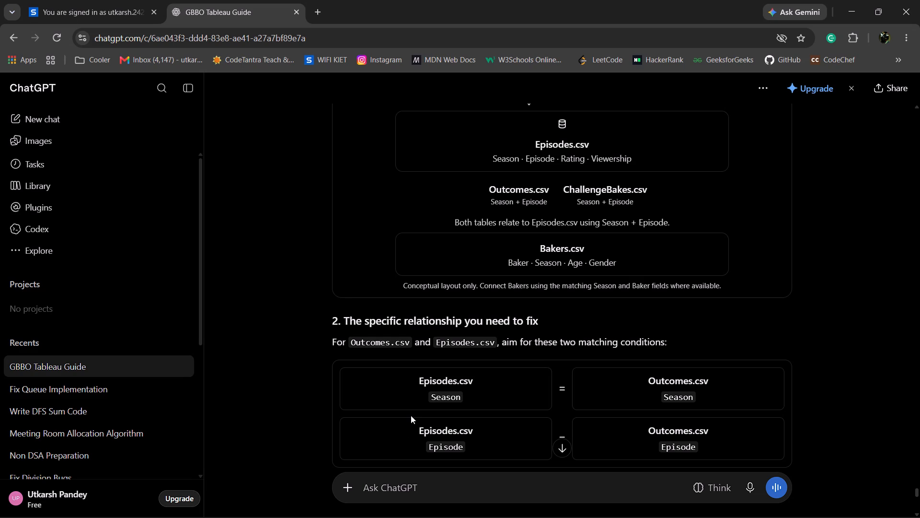
scroll(411, 415, "down", 1)
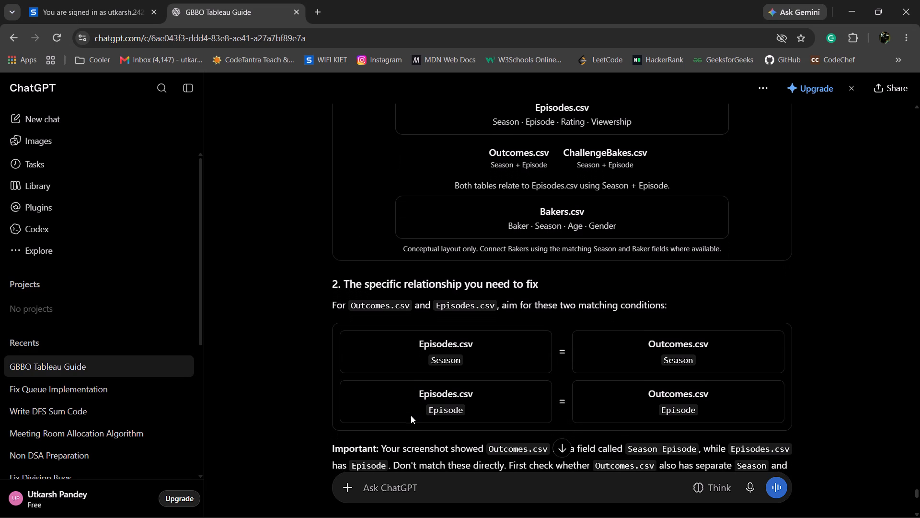
key("alt+Tab")
key("alt+Tab")
key("alt+Tab")
key("alt+Tab")
key("alt+Tab")
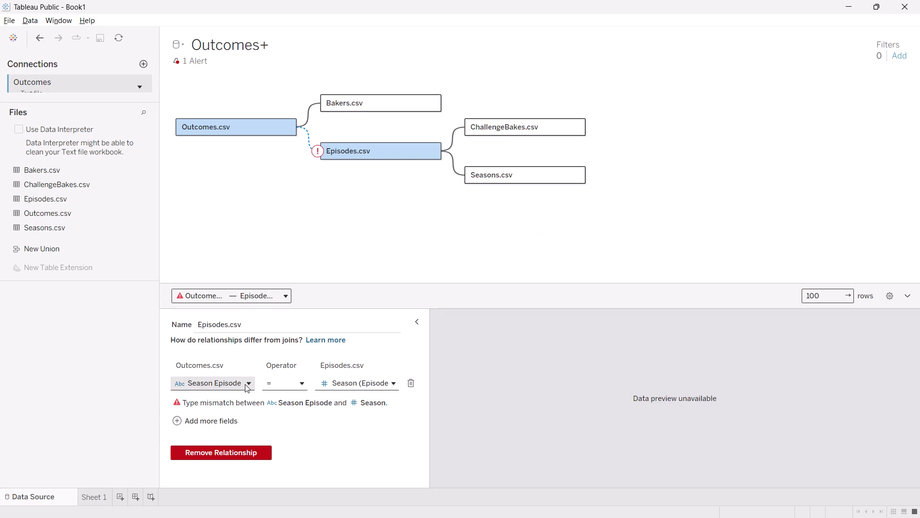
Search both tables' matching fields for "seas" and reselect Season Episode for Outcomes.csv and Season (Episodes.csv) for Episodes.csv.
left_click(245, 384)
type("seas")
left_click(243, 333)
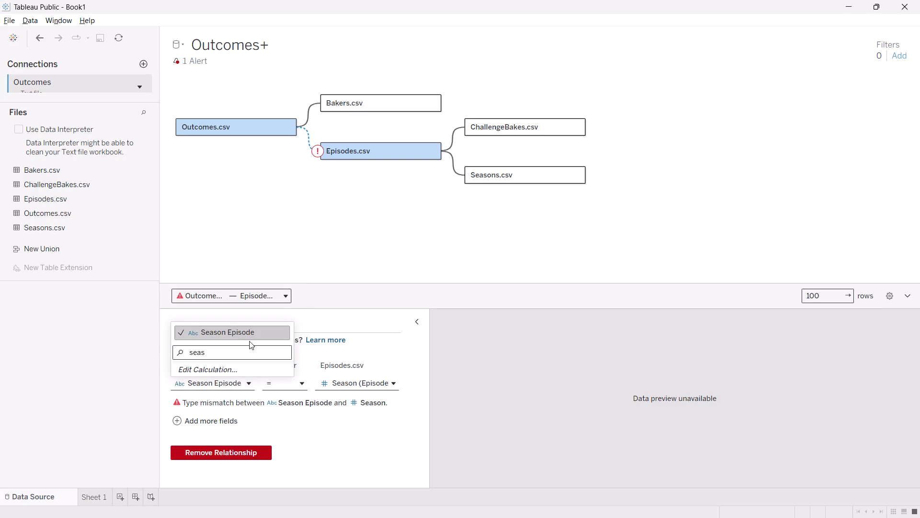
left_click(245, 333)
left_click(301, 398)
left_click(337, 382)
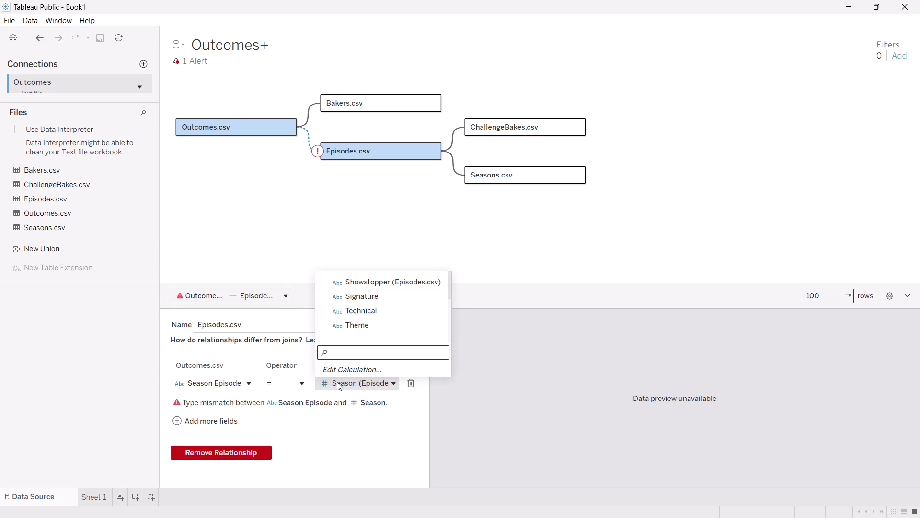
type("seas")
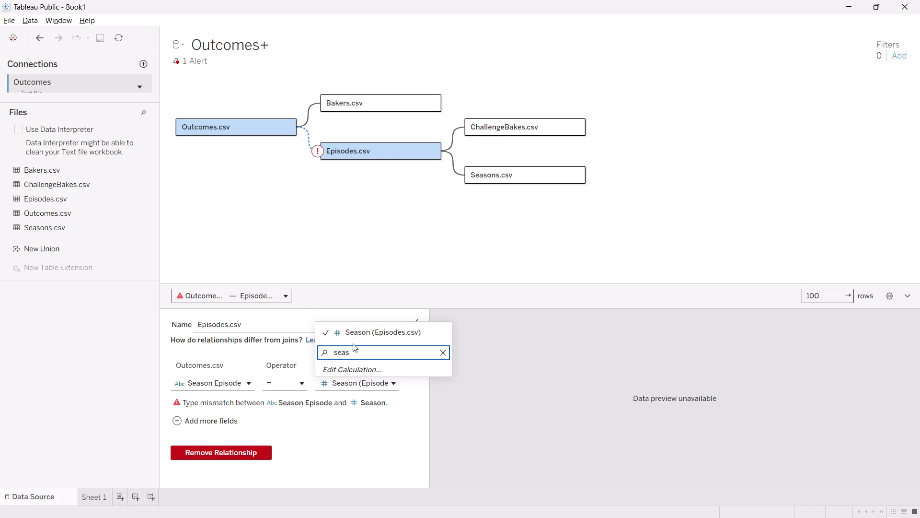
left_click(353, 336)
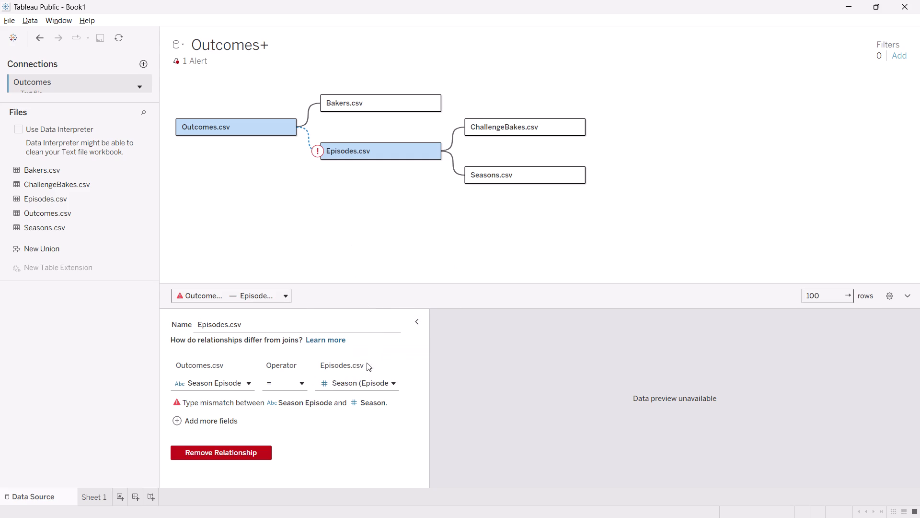
Set the Episodes.csv matching field of the Outcomes.csv relationship to Episode (Episodes.csv).
left_click(367, 377)
scroll(375, 305, "up", 2)
scroll(375, 305, "down", 1)
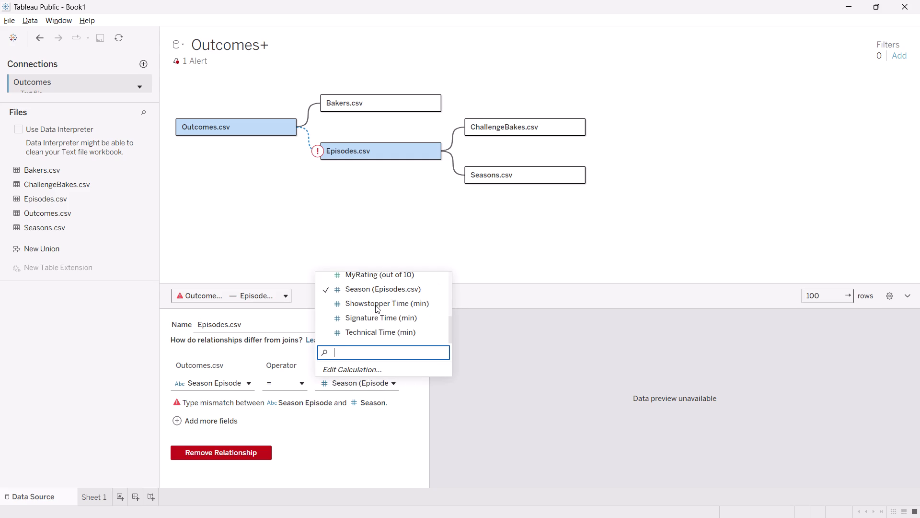
scroll(375, 305, "down", 1)
scroll(375, 305, "up", 1)
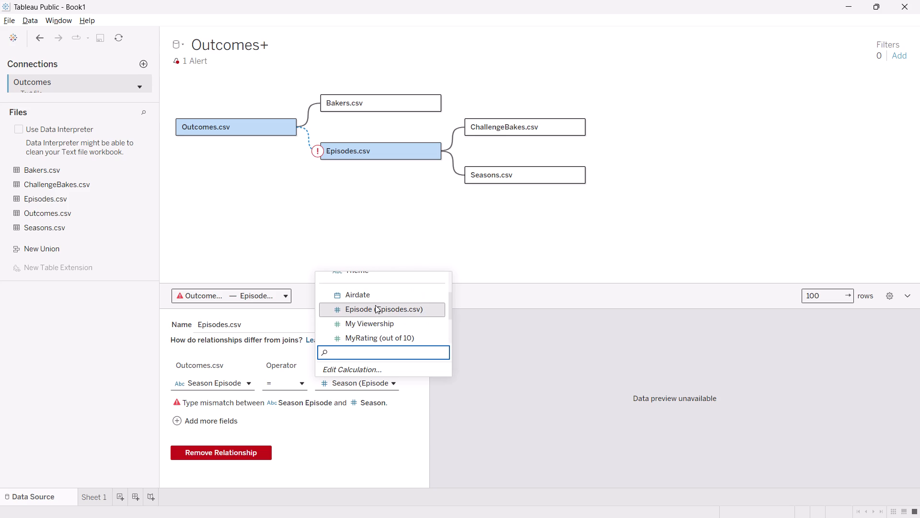
left_click(375, 306)
left_click(375, 306)
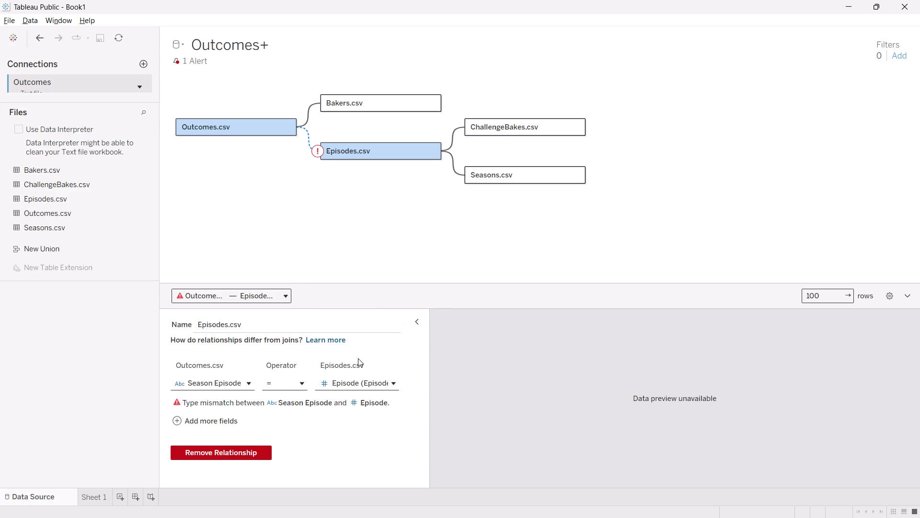
Look through the Outcomes.csv matching fields for a field compatible with Episode (Episodes.csv).
left_click(244, 381)
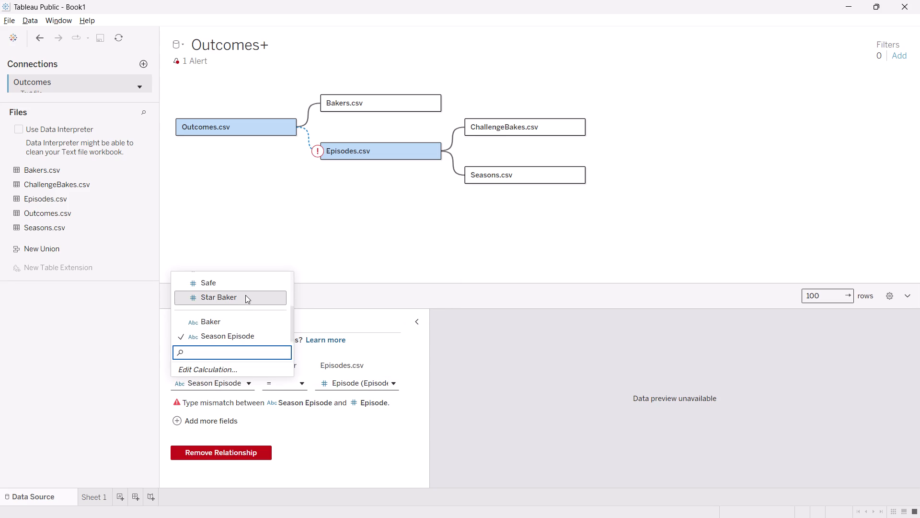
scroll(245, 295, "down", 1)
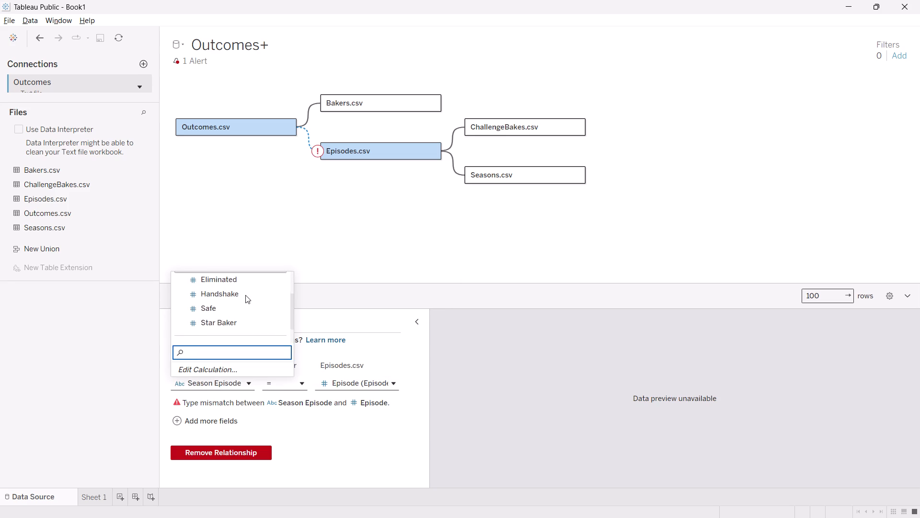
scroll(245, 295, "down", 1)
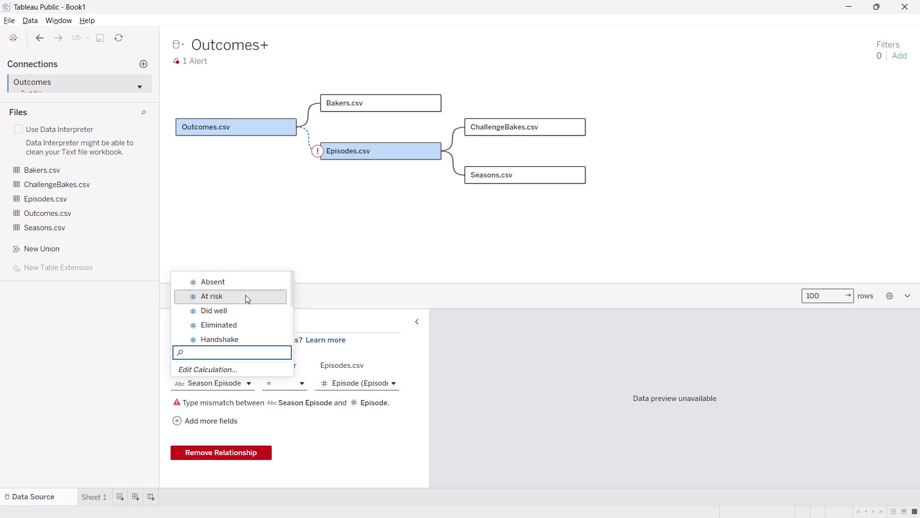
scroll(245, 295, "down", 1)
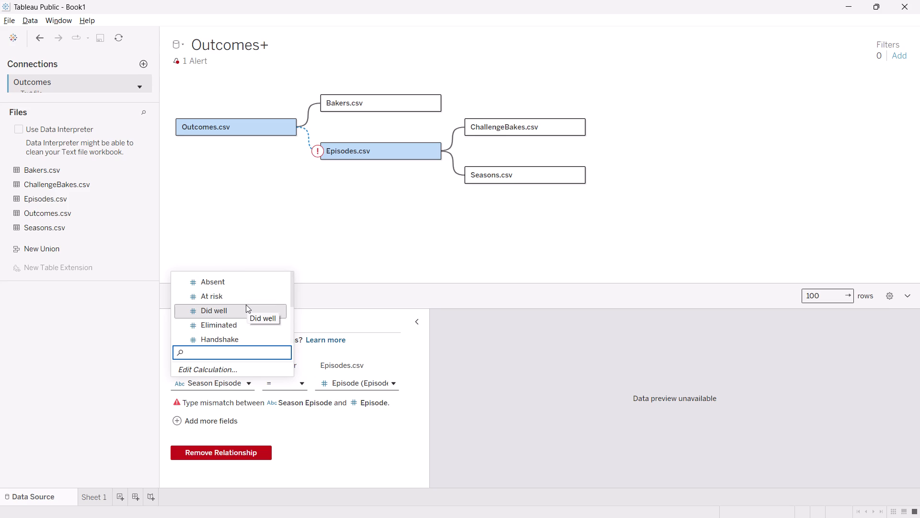
scroll(246, 305, "up", 1)
scroll(246, 305, "right", 1)
scroll(246, 305, "down", 2)
left_click(294, 303)
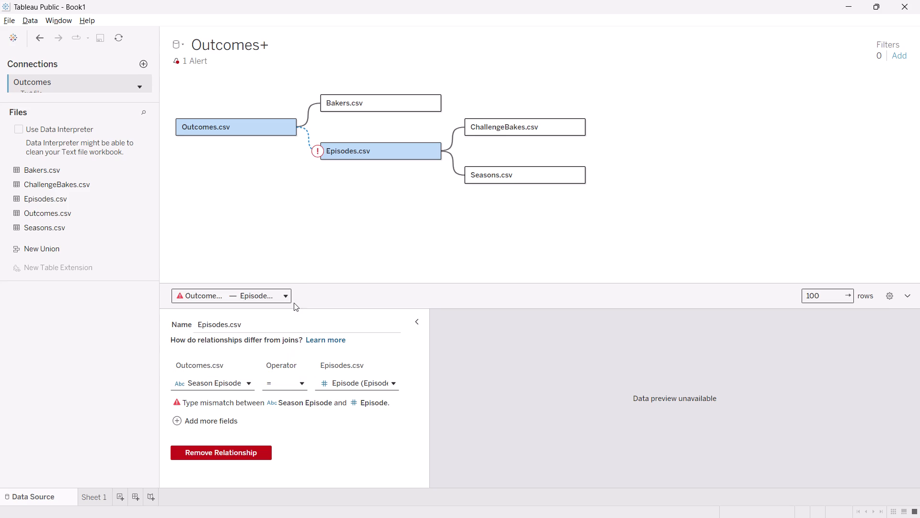
left_click(241, 380)
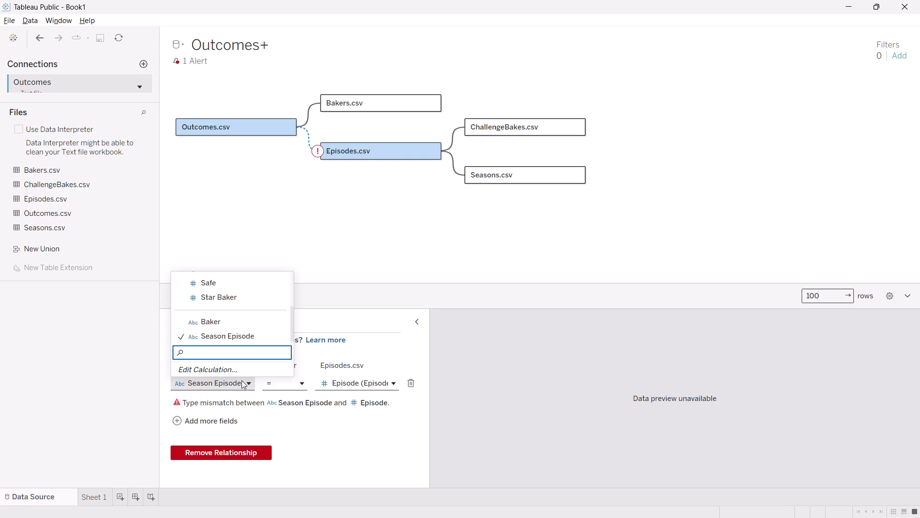
left_click(241, 380)
key("alt+Tab")
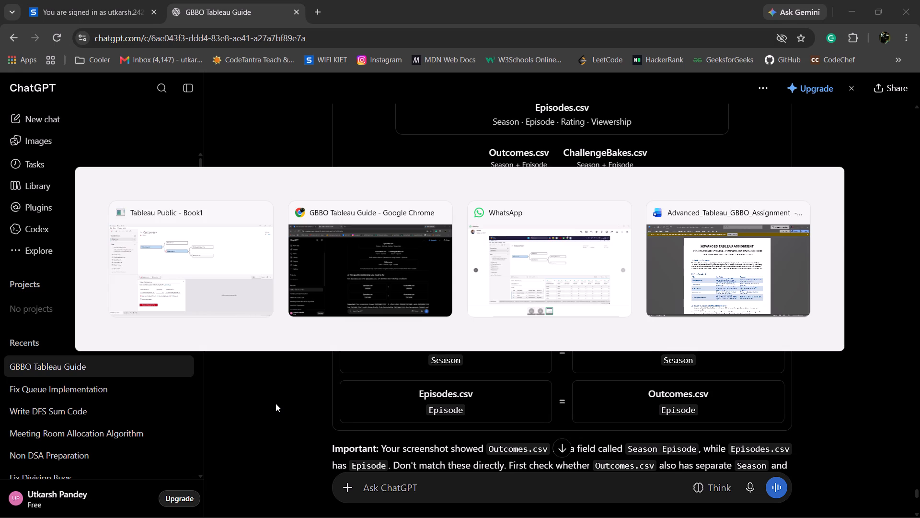
scroll(375, 401, "down", 1)
key("alt+Tab")
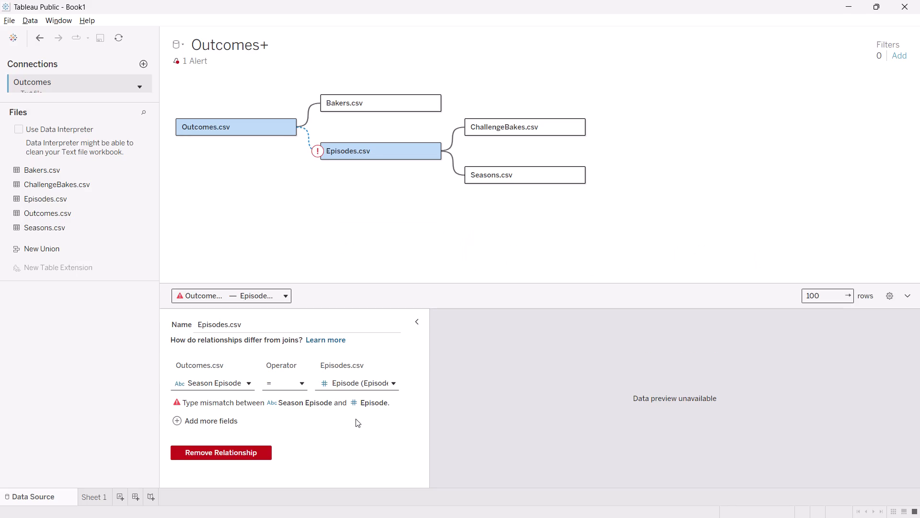
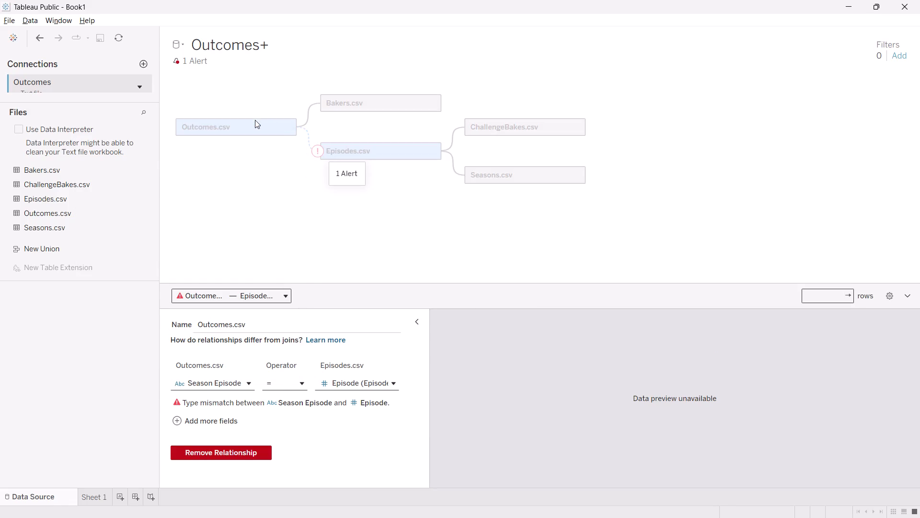
Review the Outcomes.csv field list and Season Episode options again, and open the alert on the relationship to Episodes.csv.
left_click(255, 128)
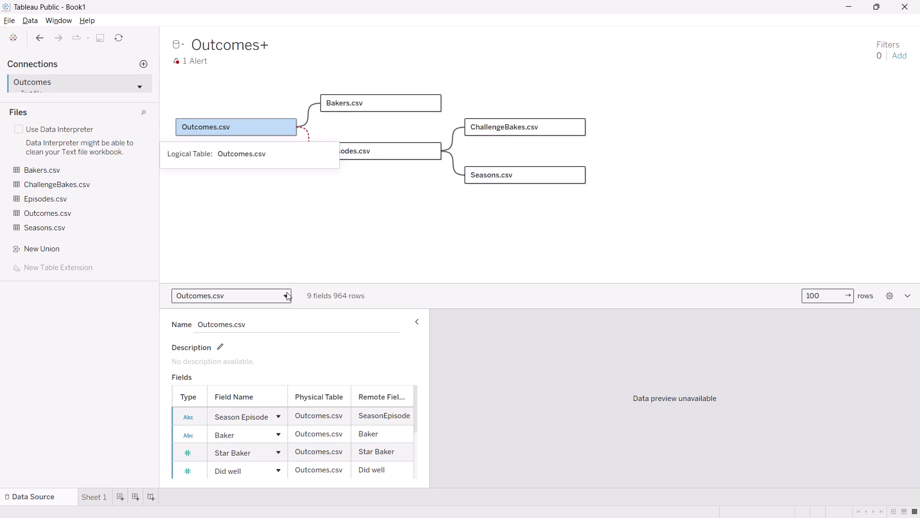
left_click(275, 419)
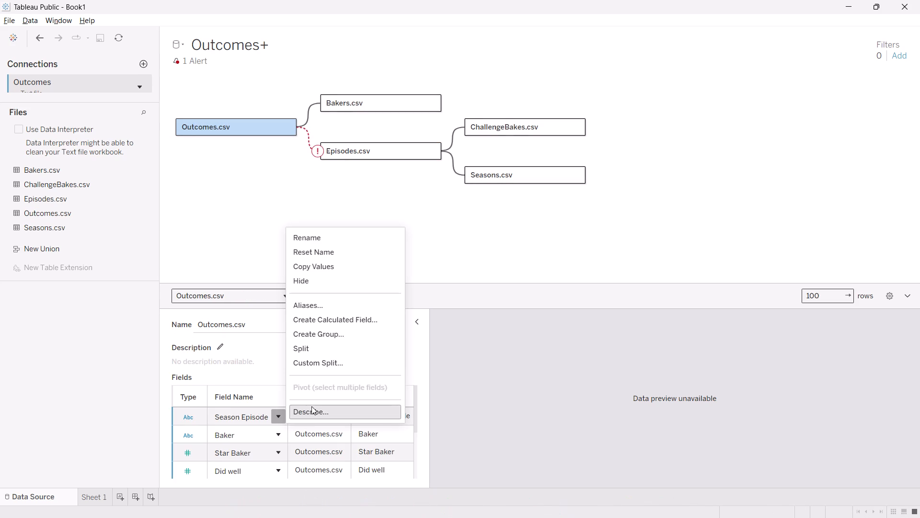
left_click(385, 431)
scroll(388, 412, "left", 2)
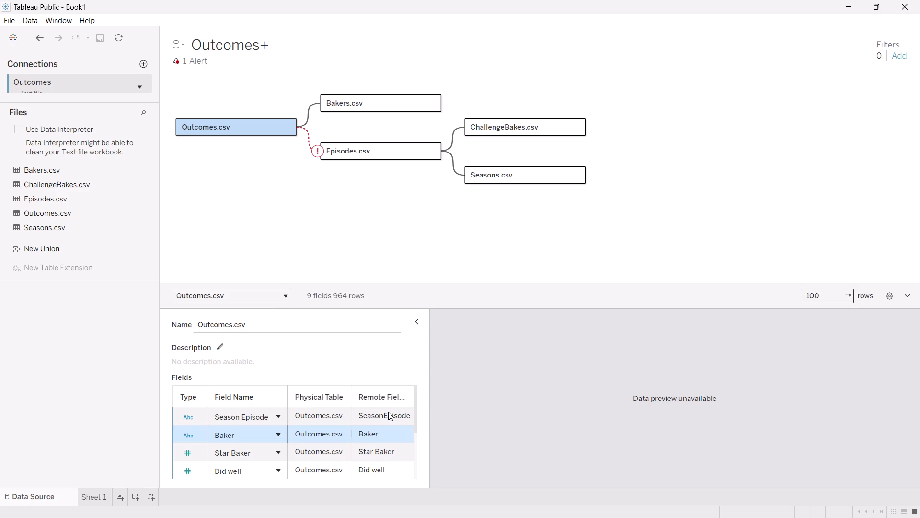
left_click(319, 154)
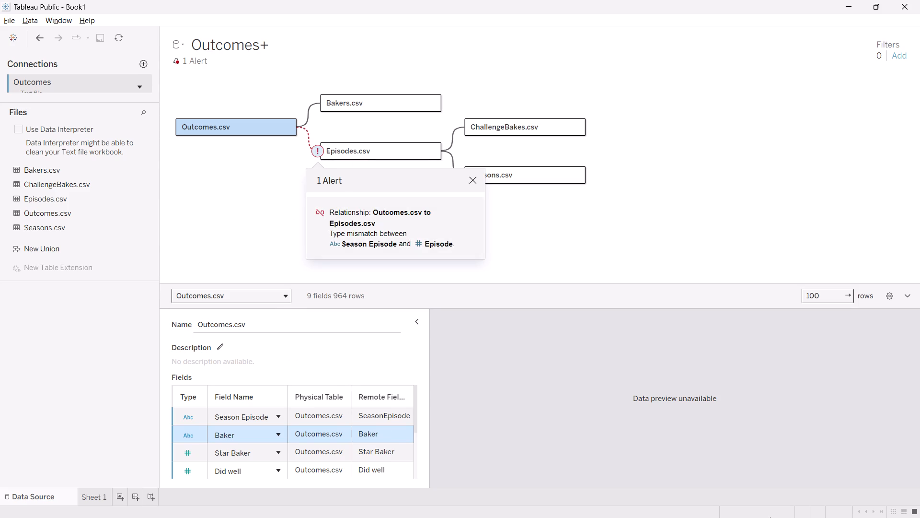
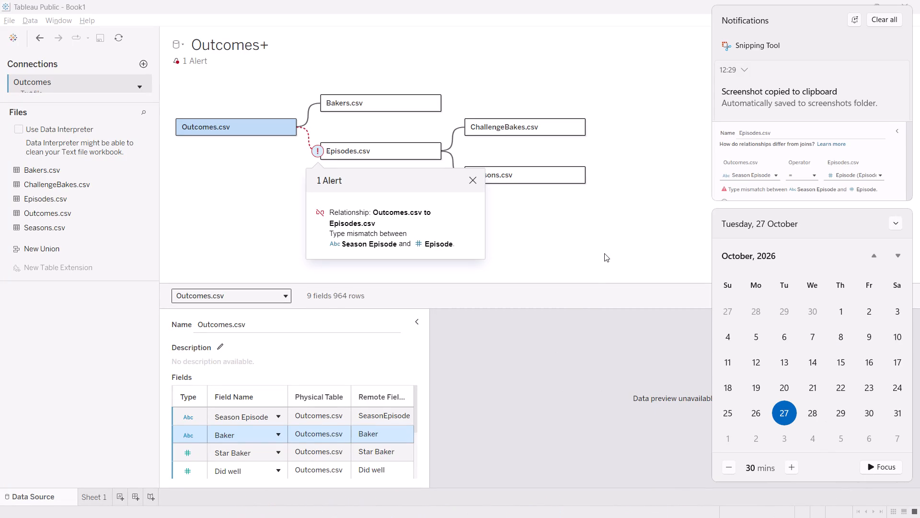
Open the relationship alert between Outcomes.csv and Episodes.csv and examine the available fields for the Outcomes.csv side.
left_click(562, 249)
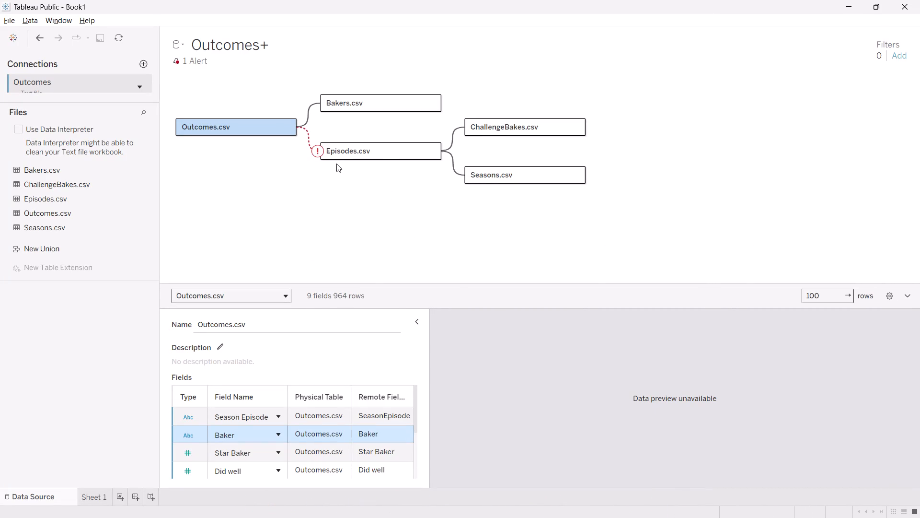
left_click(322, 152)
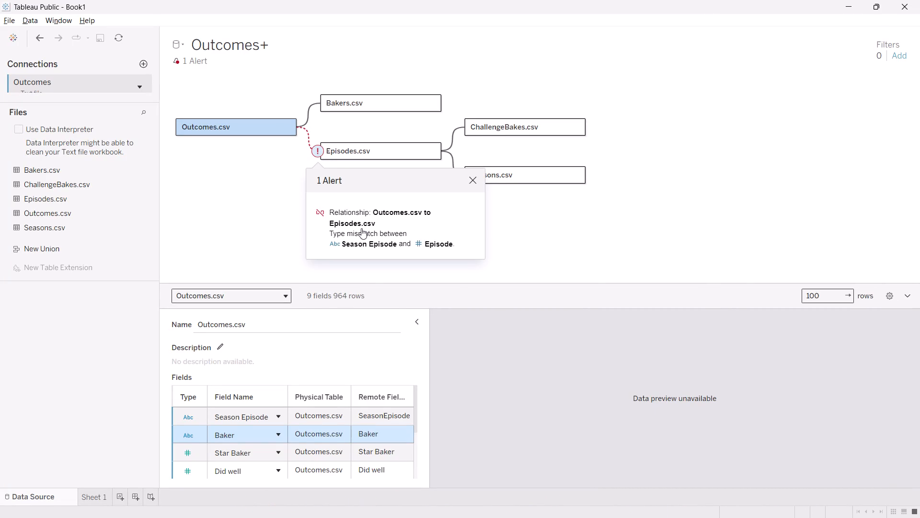
left_click(364, 233)
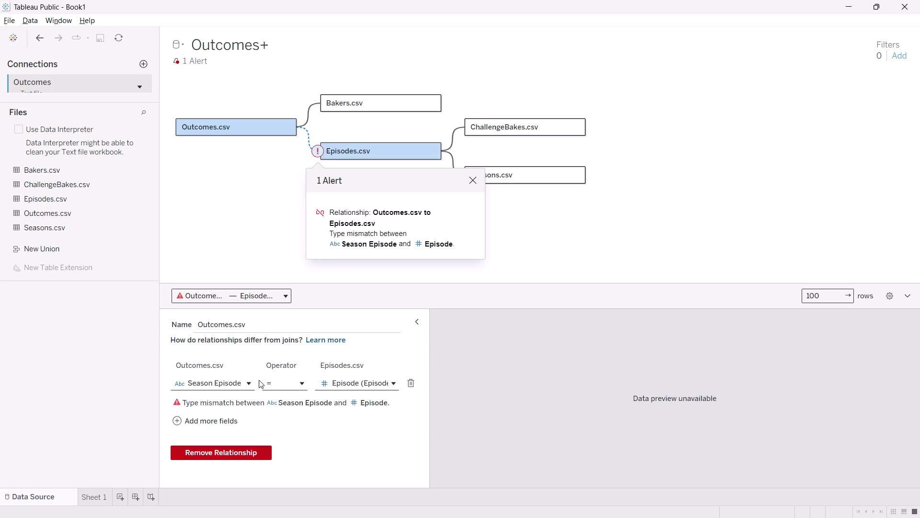
left_click(252, 381)
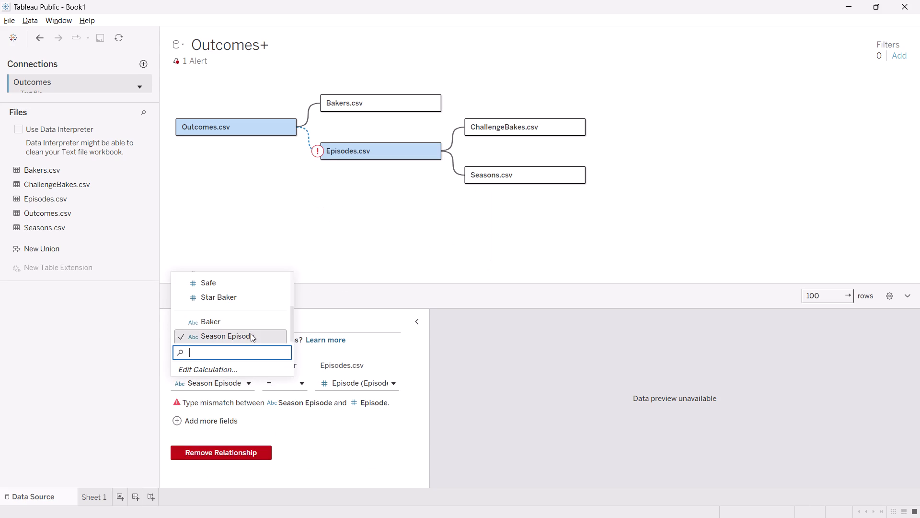
scroll(251, 333, "up", 1)
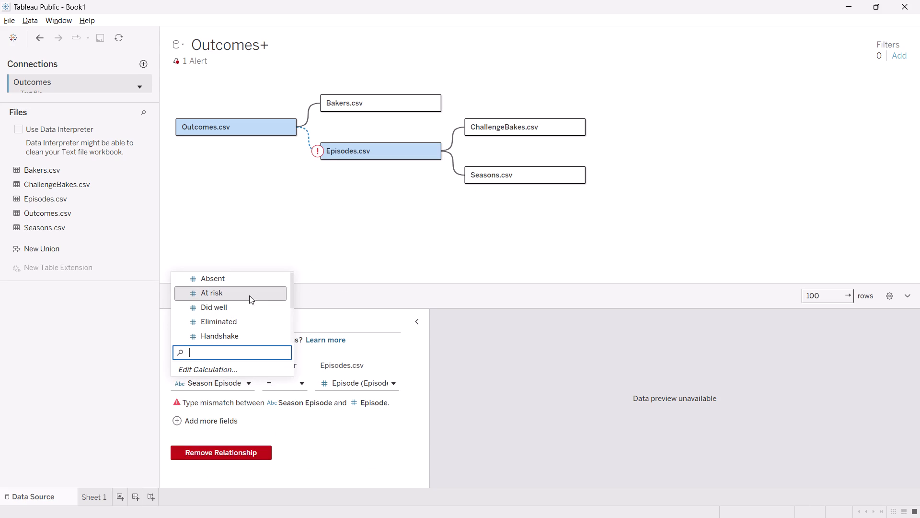
scroll(246, 331, "down", 1)
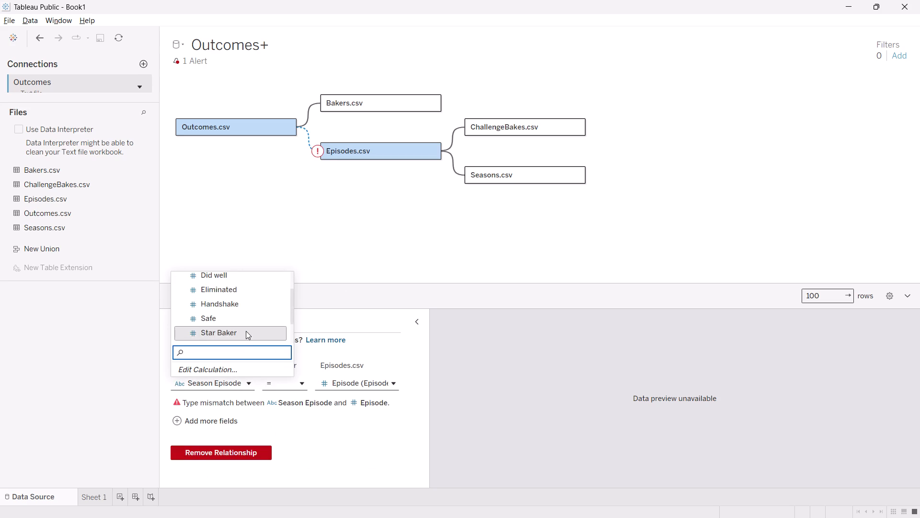
left_click(234, 333)
left_click(310, 430)
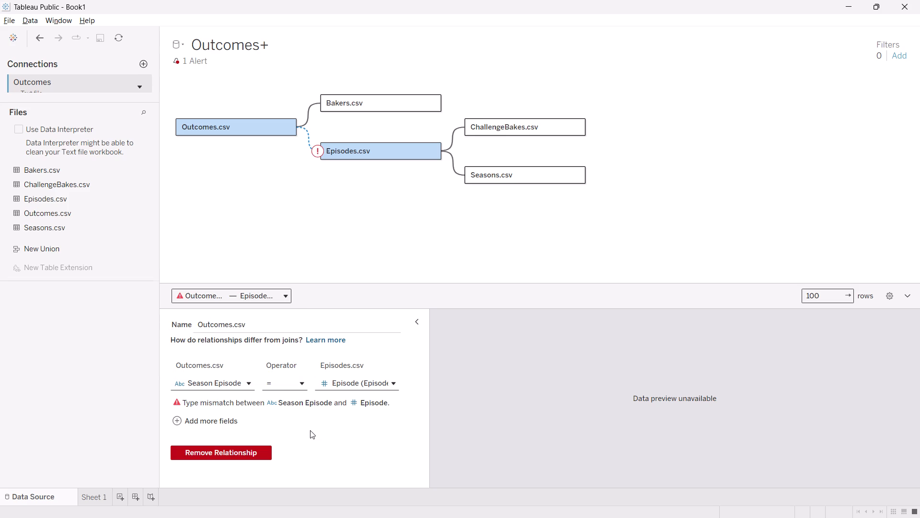
Change the data type of the Season Episode field in Outcomes.csv to Number (whole).
left_click(261, 127)
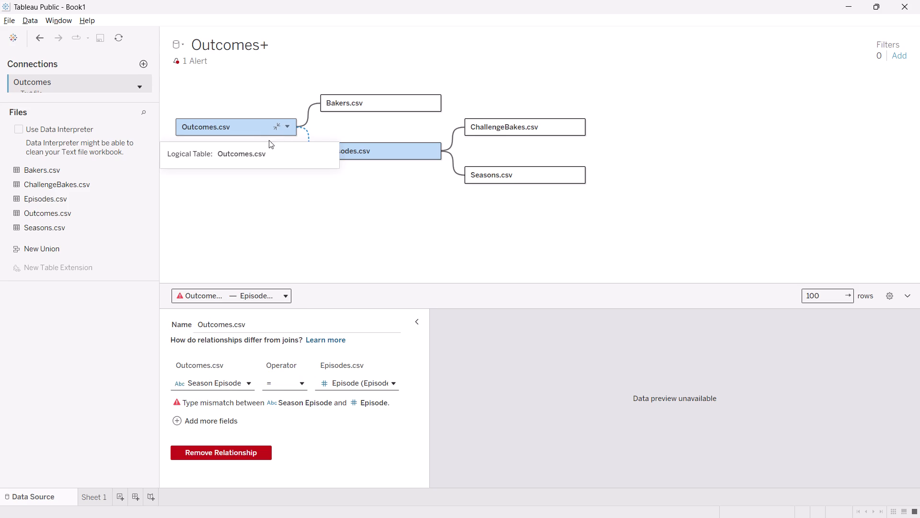
scroll(286, 364, "down", 1)
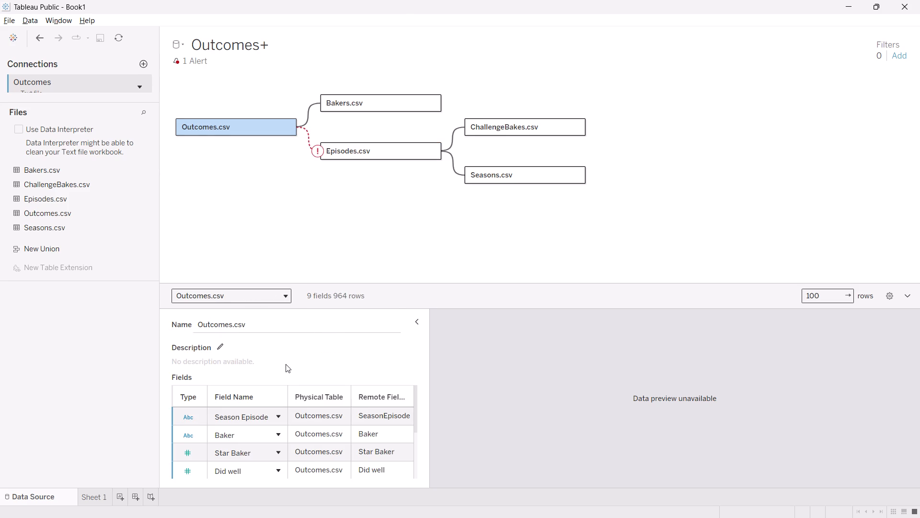
left_click(190, 417)
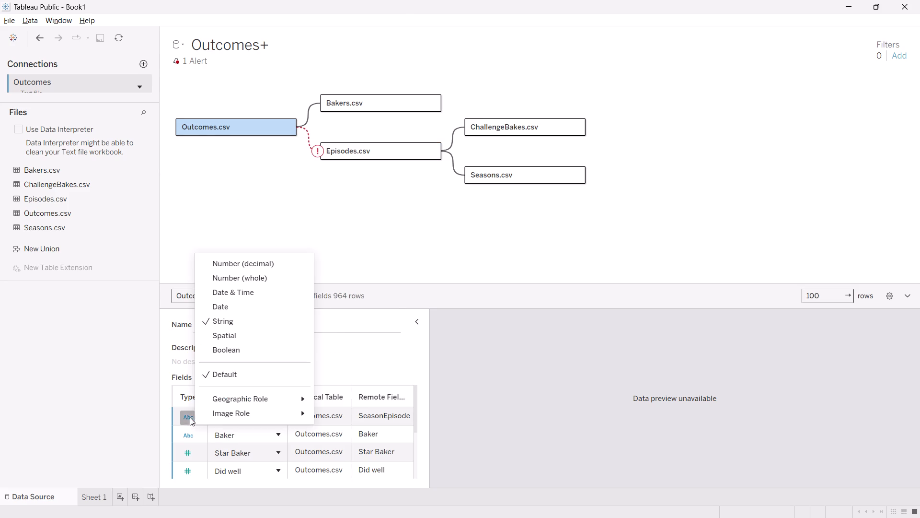
left_click(248, 280)
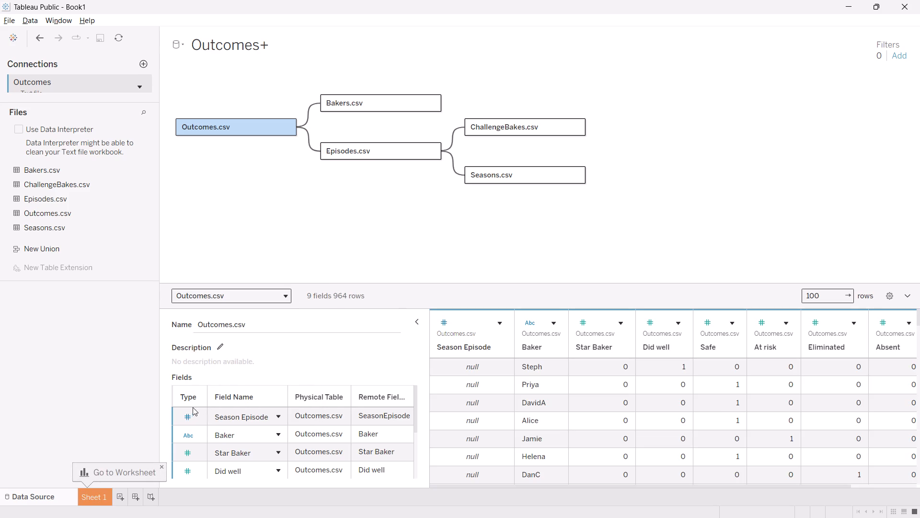
left_click(339, 202)
key("alt+Tab")
left_click(258, 6)
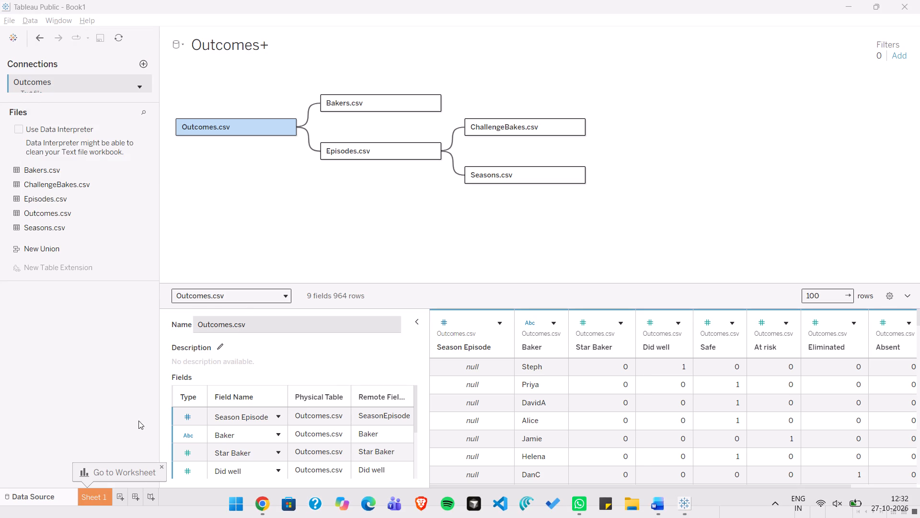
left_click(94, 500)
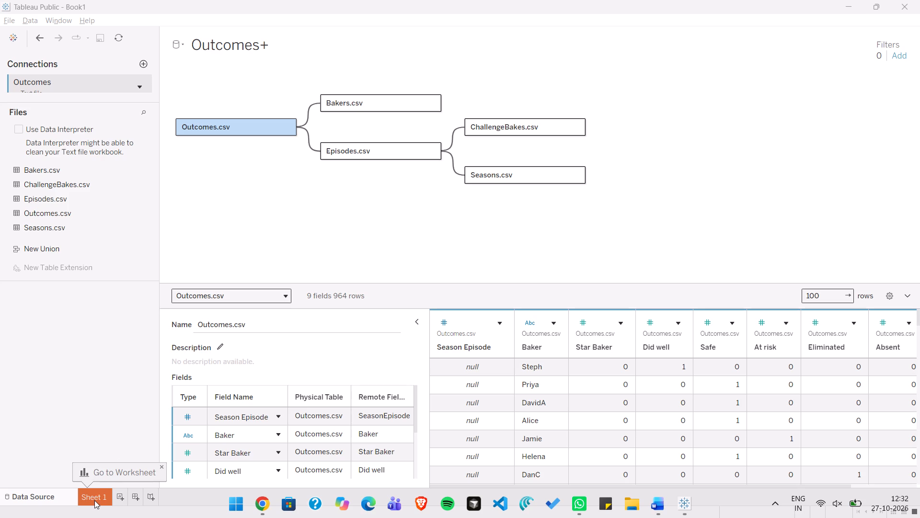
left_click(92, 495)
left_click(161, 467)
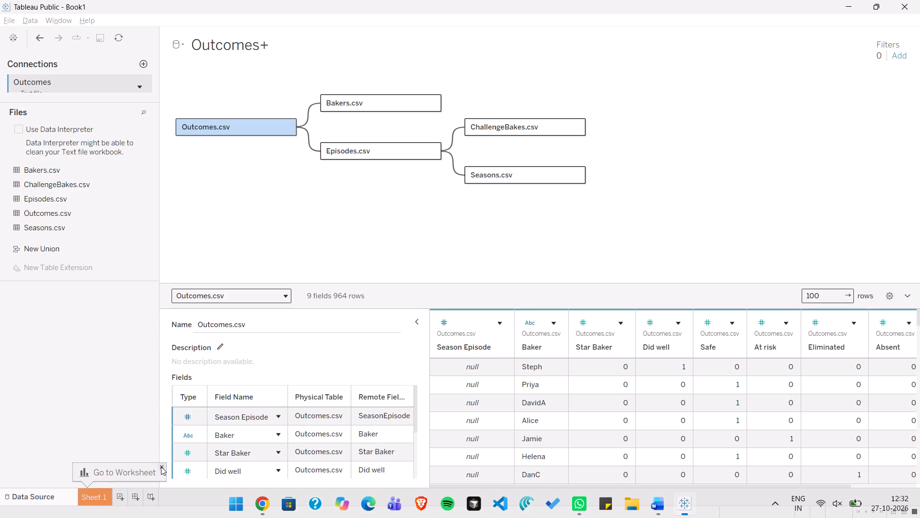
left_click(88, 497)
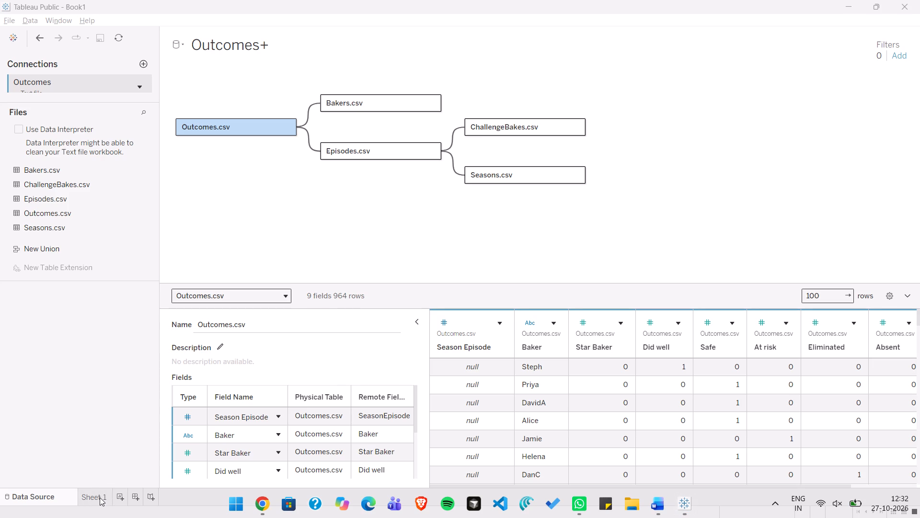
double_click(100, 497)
Look through the Outcomes.csv field list and the rows of its data preview.
scroll(414, 462, "down", 2)
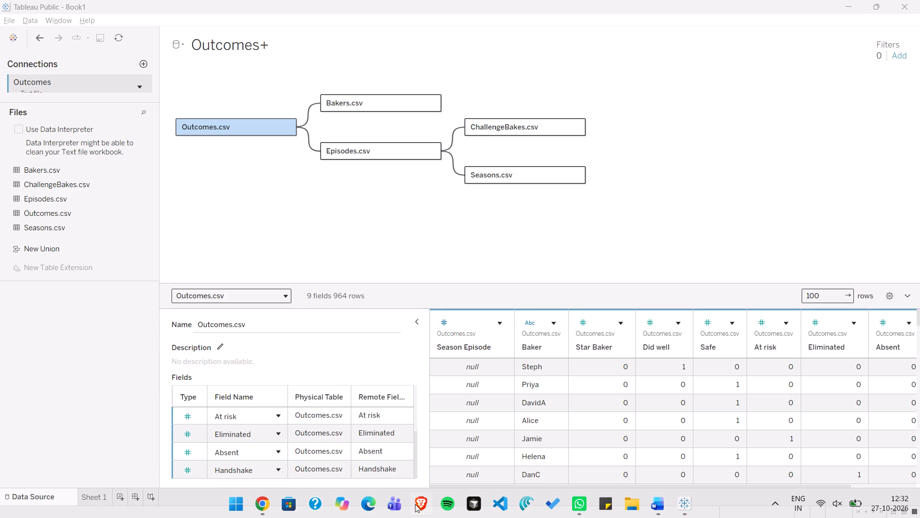
scroll(503, 424, "up", 2)
scroll(503, 424, "down", 4)
scroll(637, 422, "down", 10)
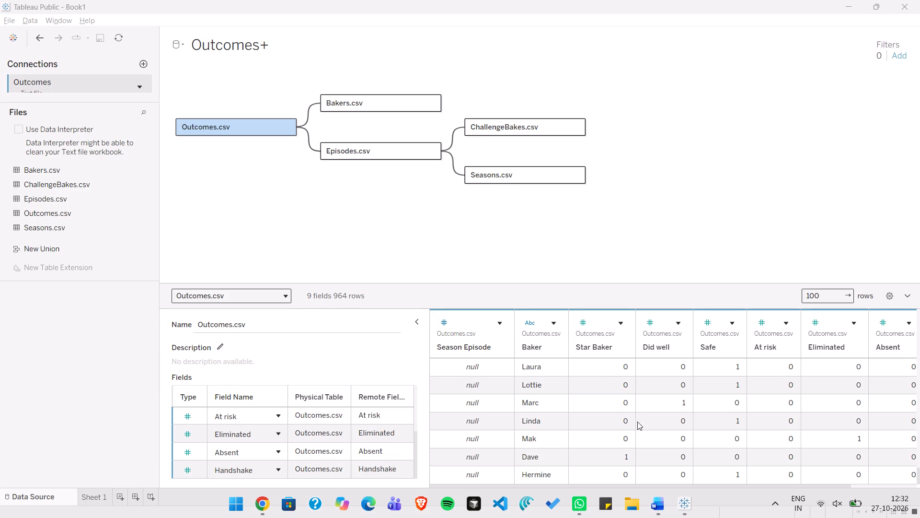
scroll(637, 422, "up", 4)
scroll(57, 86, "down", 1)
Add a new worksheet to the Tableau workbook.
double_click(104, 497)
left_click(119, 495)
key("alt+Tab")
key("alt+Tab")
key("alt+Tab")
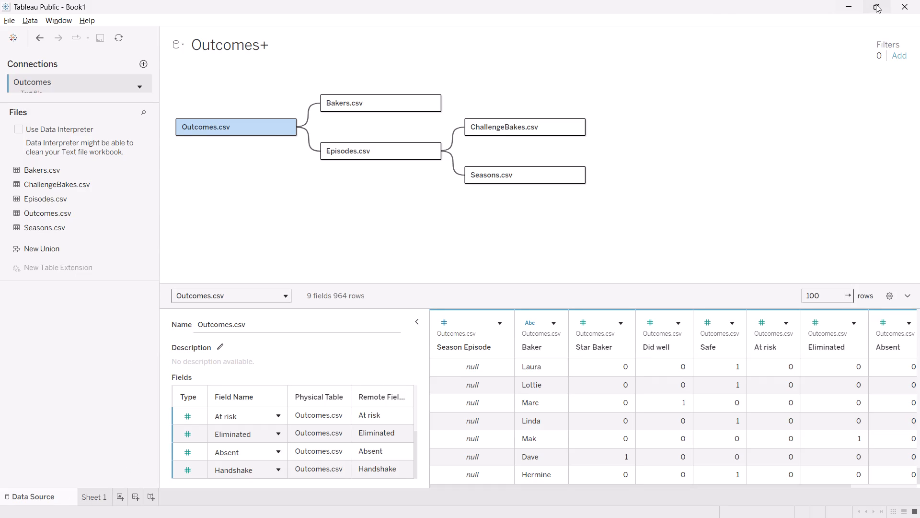
left_click(856, 2)
key("alt+Tab")
left_click(120, 496)
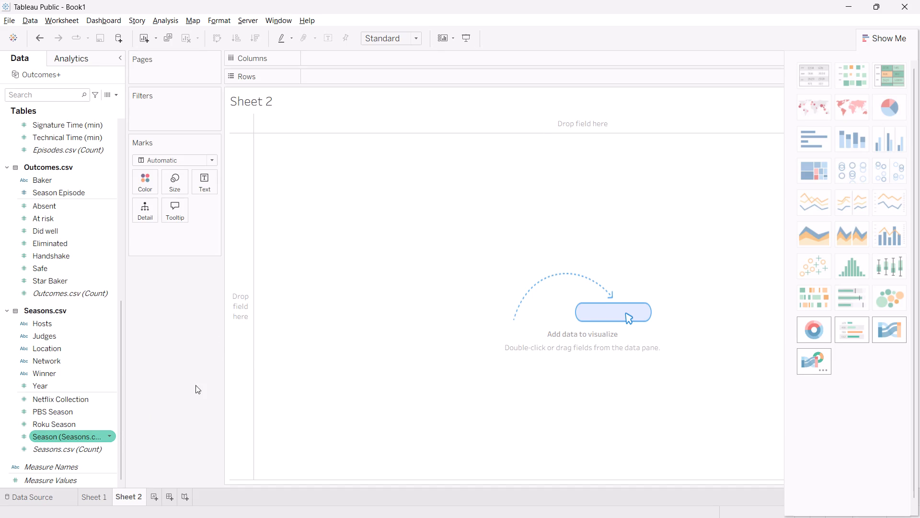
Switch to the GBBO Tableau Guide chat in ChatGPT and read its data model check and first worksheet instructions.
key("alt+Tab")
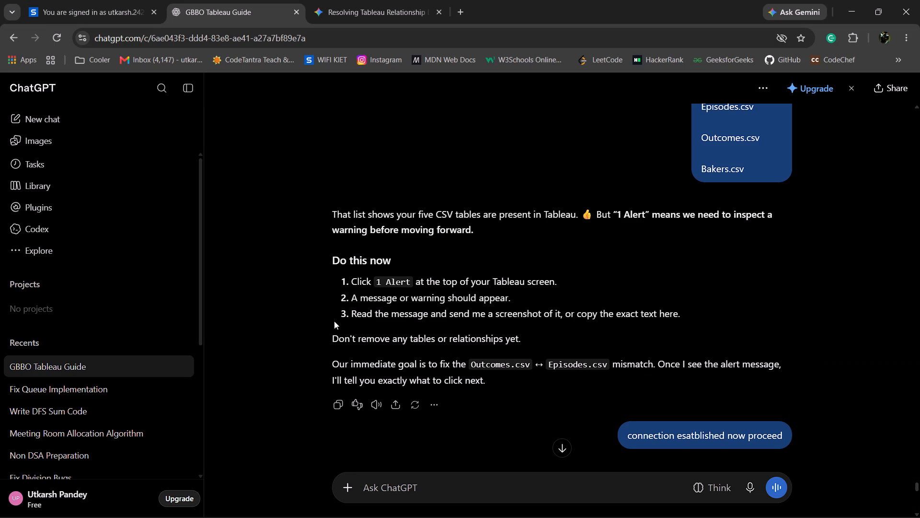
scroll(363, 323, "down", 4)
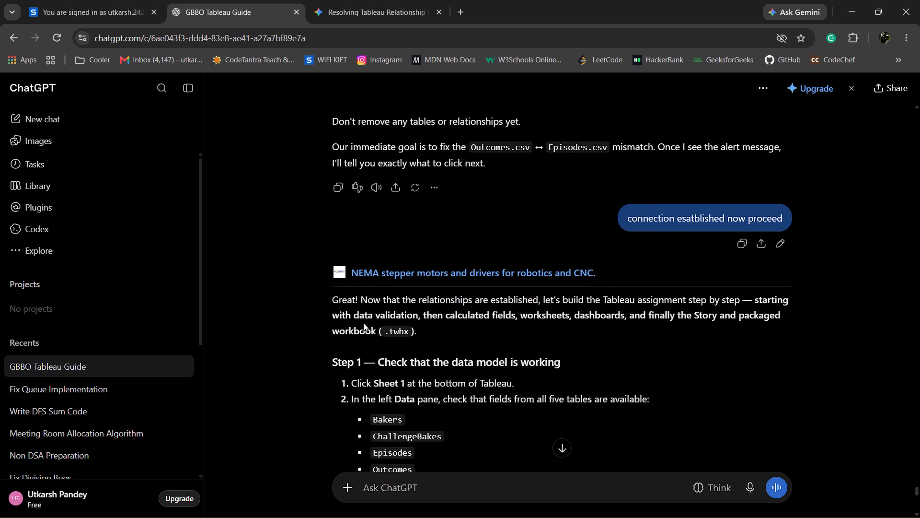
scroll(363, 323, "down", 2)
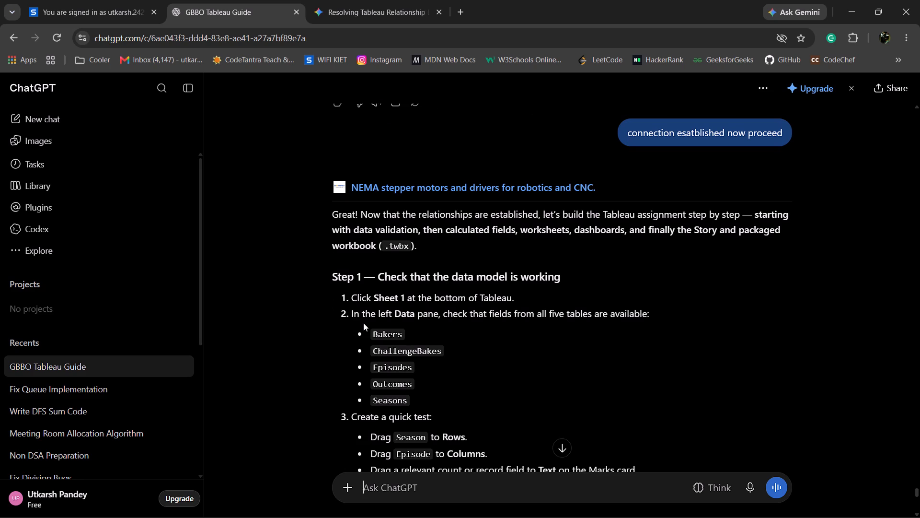
key("alt+Tab")
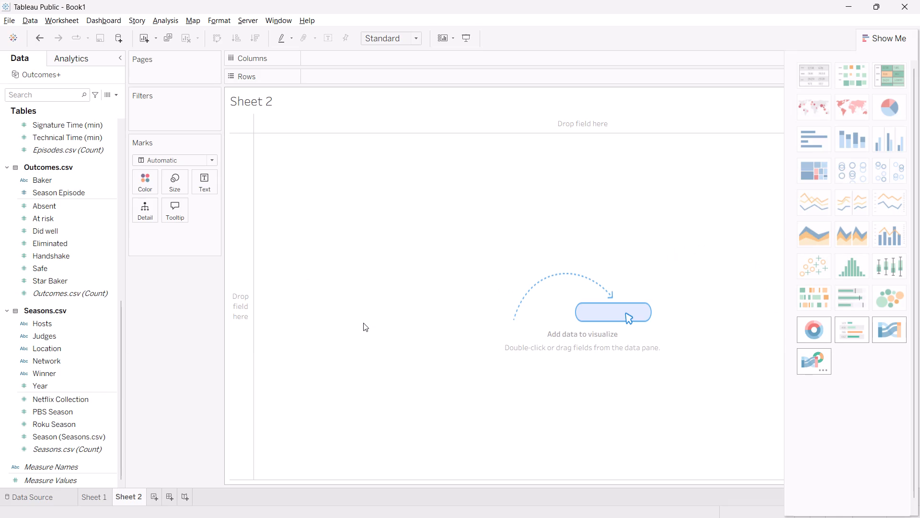
key("alt+Tab")
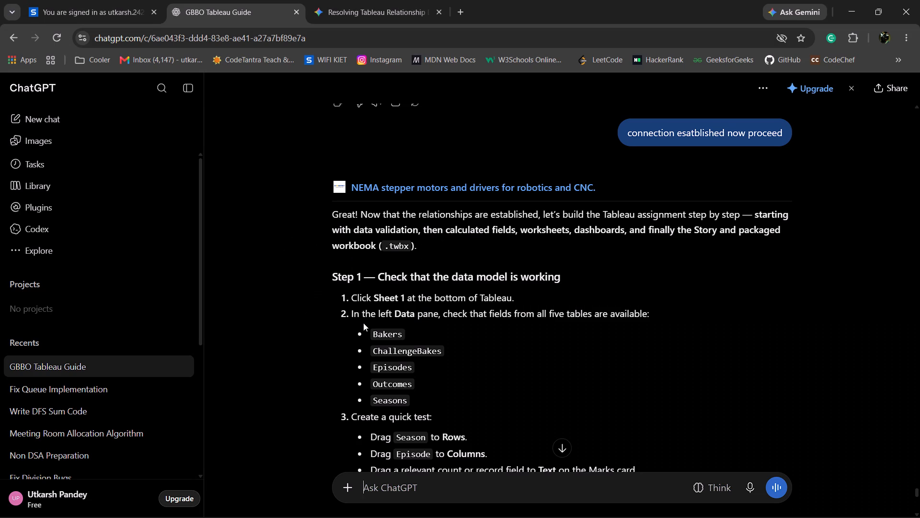
scroll(363, 323, "down", 1)
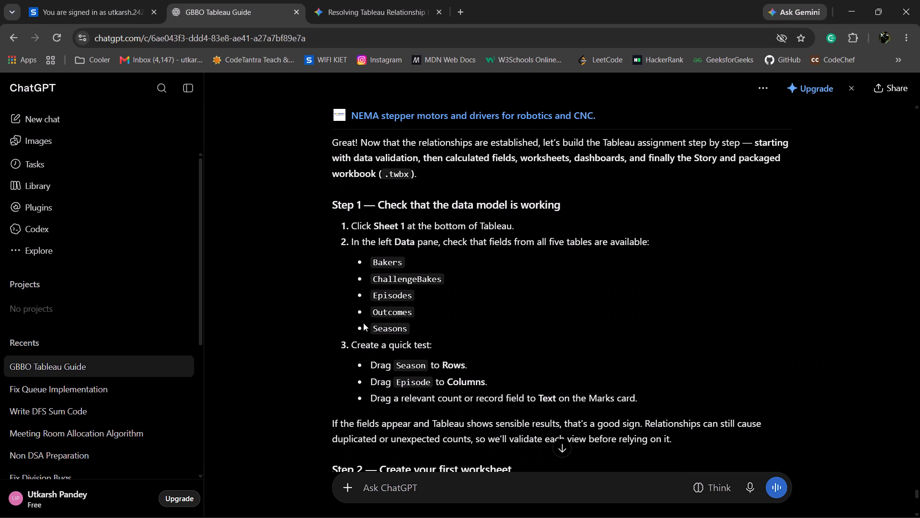
scroll(363, 323, "down", 2)
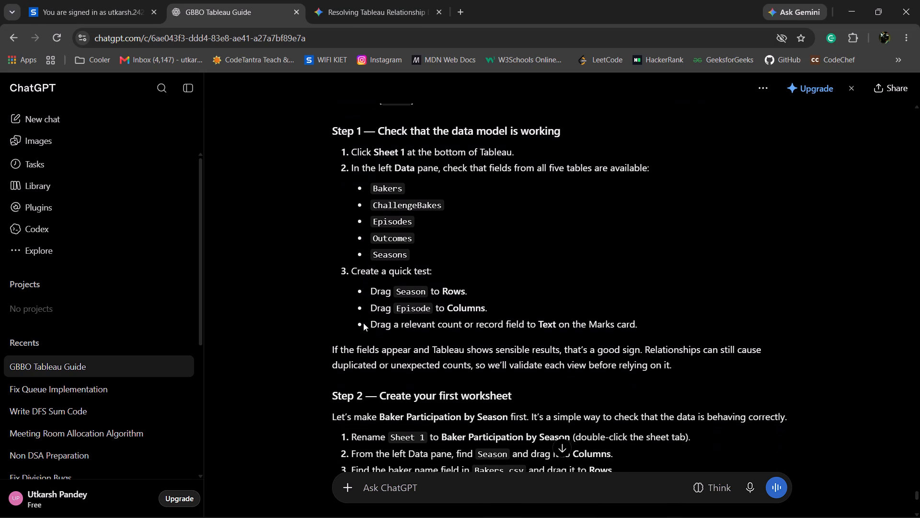
scroll(363, 323, "down", 2)
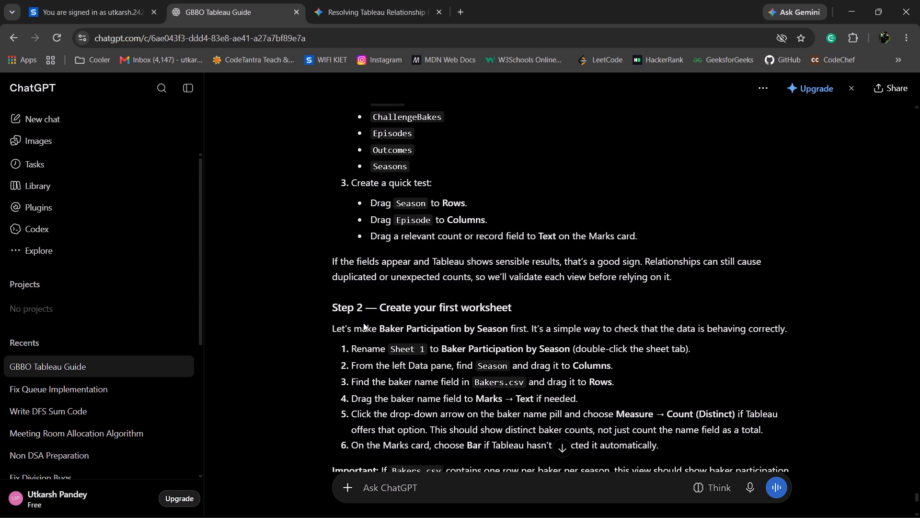
Copy the worksheet name "Baker Participation by Season" from the guide's Step 2 instructions.
left_click_drag(568, 346, 516, 348)
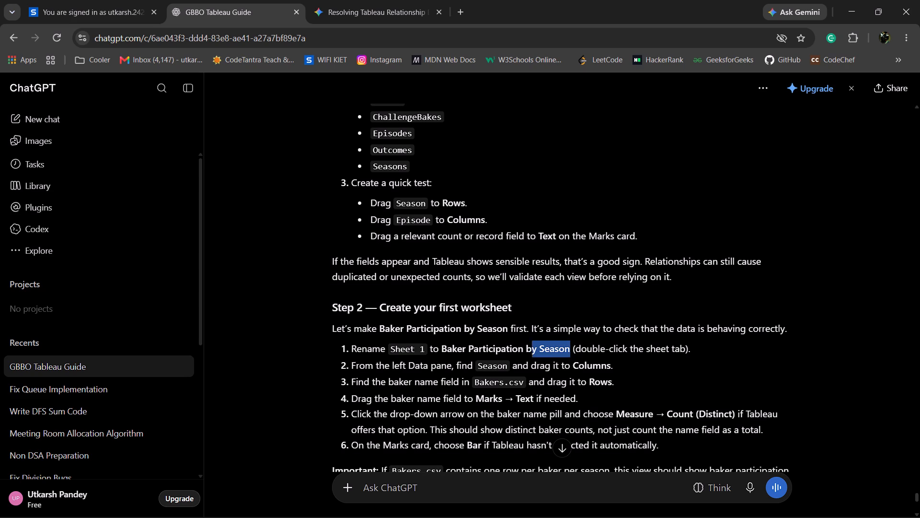
left_click_drag(516, 348, 444, 351)
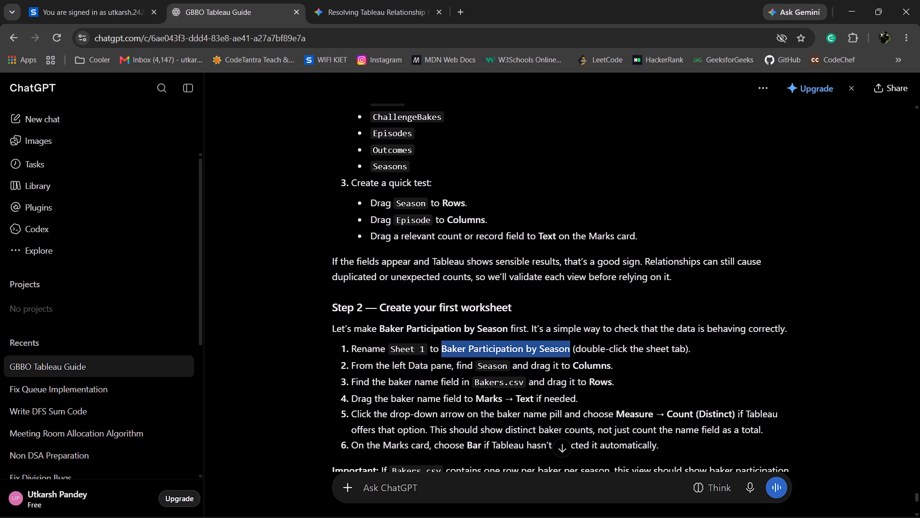
left_click_drag(444, 351, 442, 350)
key("ctrl+c")
Return to Tableau and delete the Sheet 1 worksheet.
key("alt+Tab")
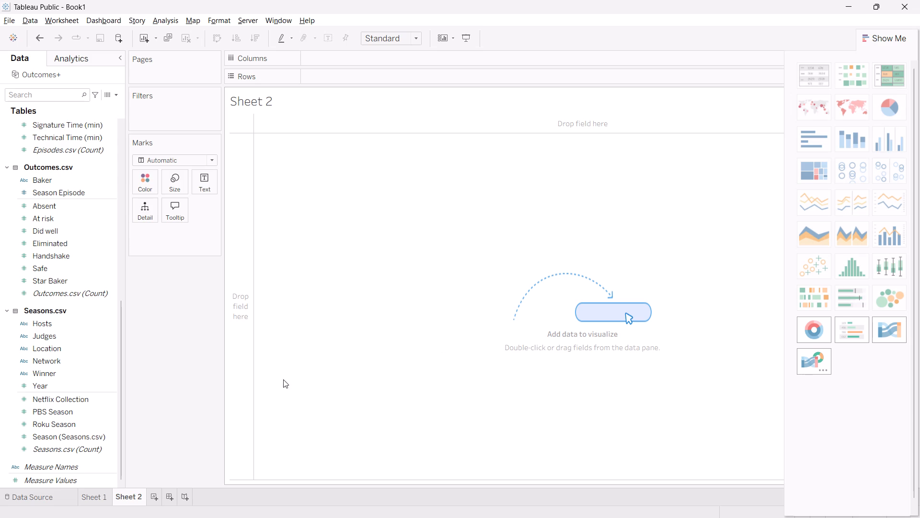
right_click(104, 497)
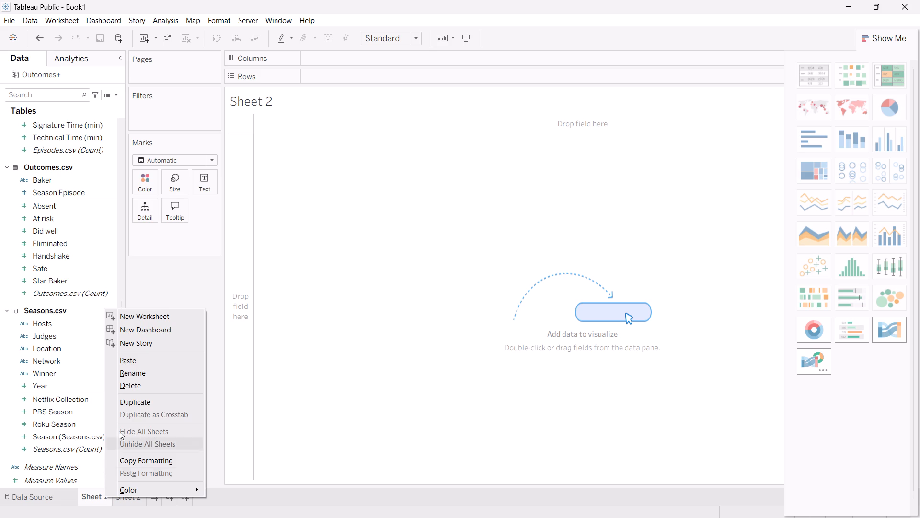
left_click(138, 386)
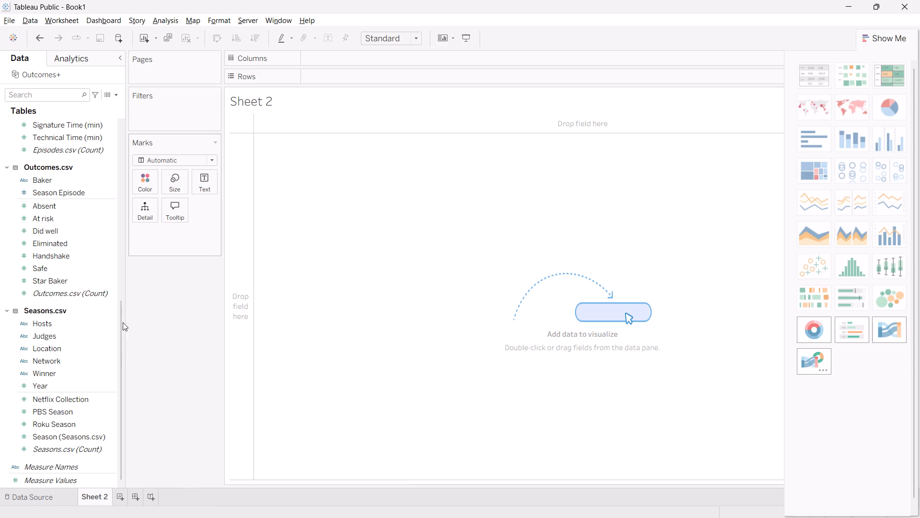
Rename the Sheet 2 worksheet as Baker Participation by Season using the copied text.
left_click(99, 496)
right_click(99, 496)
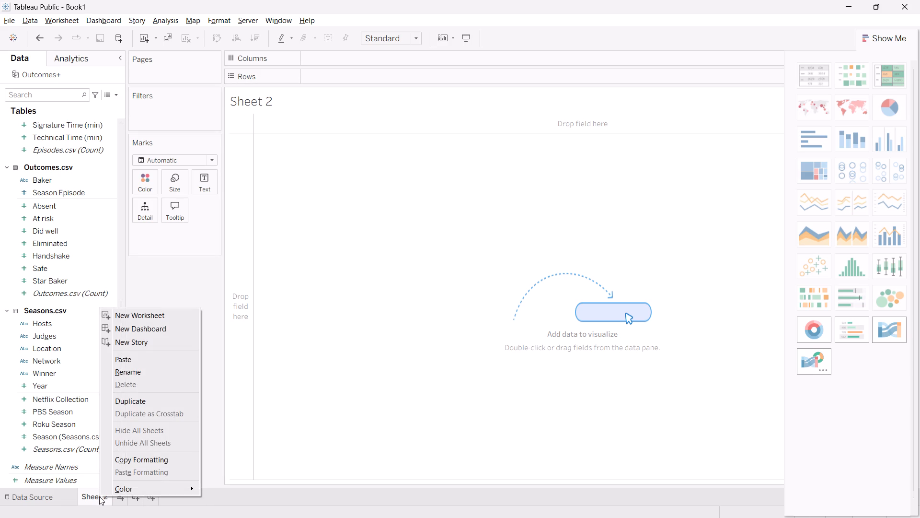
left_click(134, 370)
key("ctrl+v")
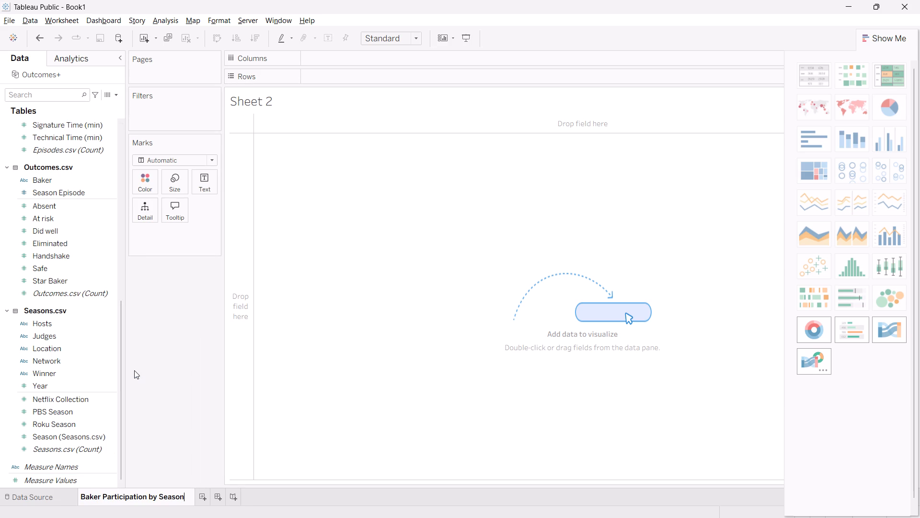
left_click(158, 363)
Recheck the guide's Step 2 in ChatGPT, then place Season (Seasons.csv) on Columns in the Tableau worksheet.
key("alt+Tab")
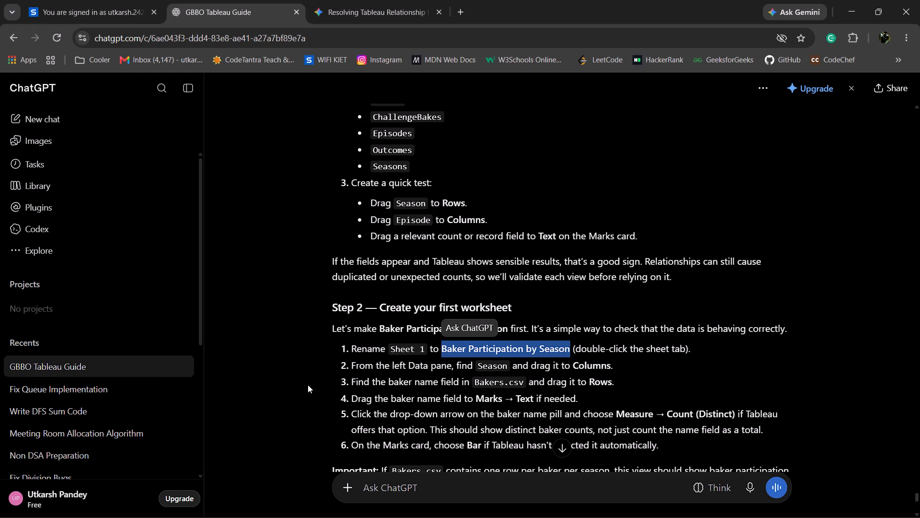
left_click(343, 396)
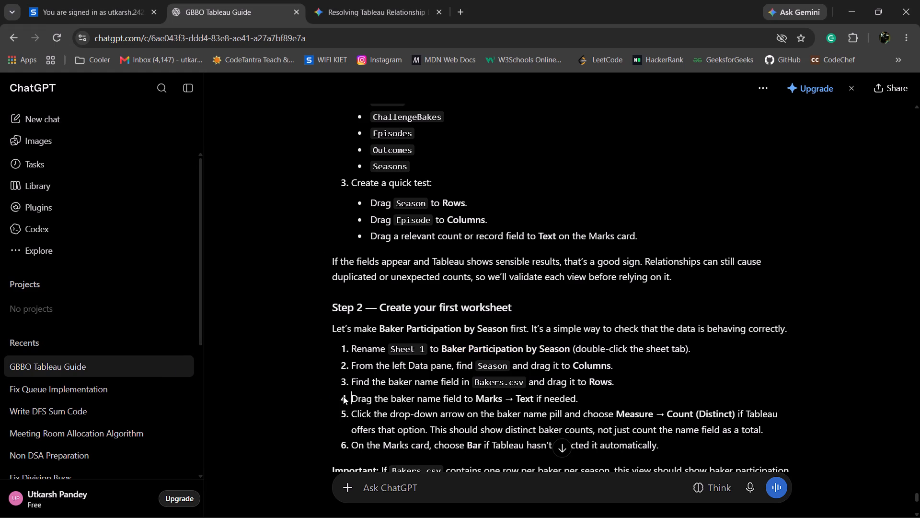
key("alt+Tab")
key("alt+Tab")
key("alt+Tab")
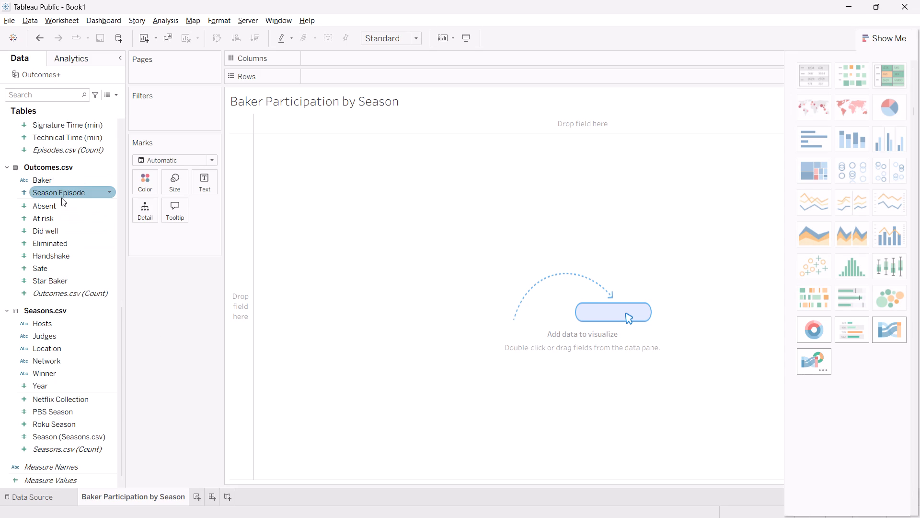
scroll(64, 292, "down", 1)
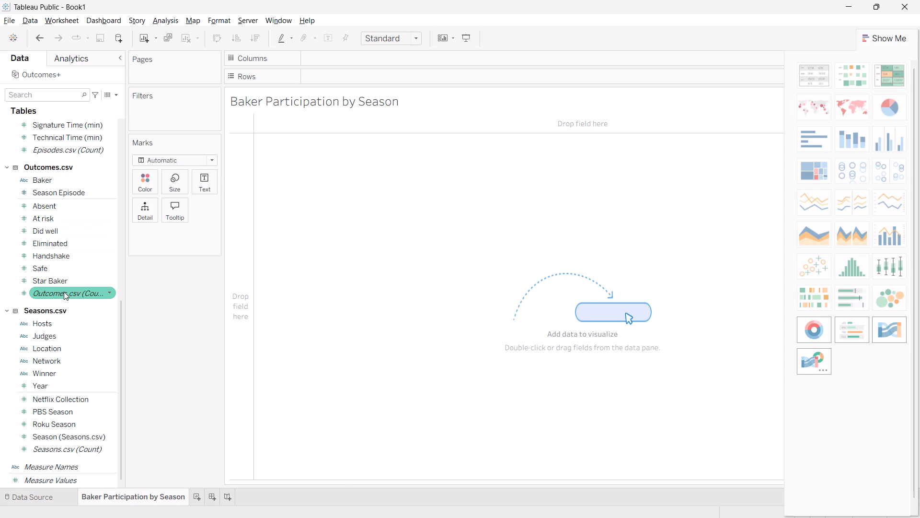
scroll(64, 292, "down", 1)
key("alt+Tab")
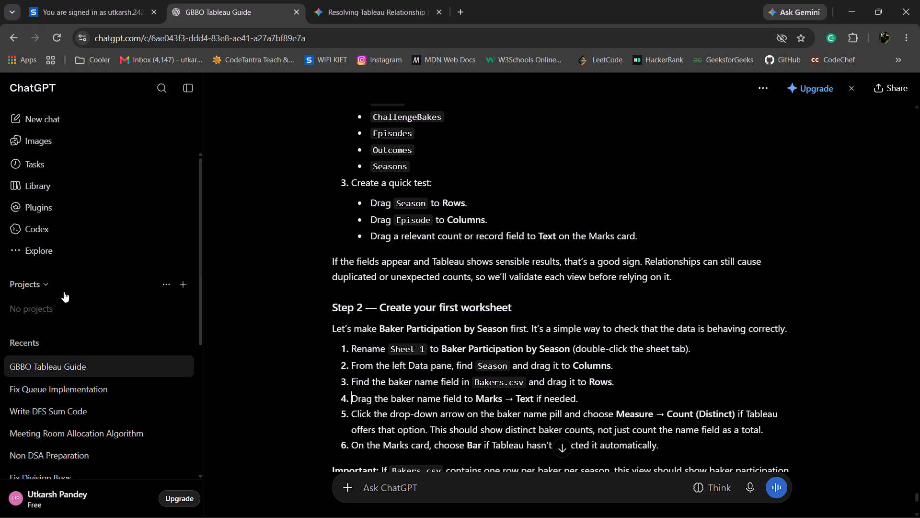
key("alt+Tab")
scroll(64, 292, "up", 1)
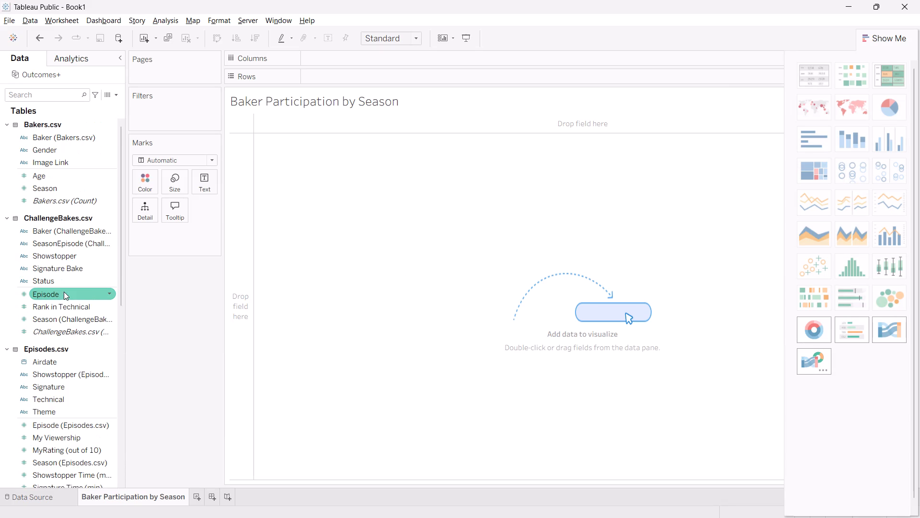
scroll(79, 380, "down", 1)
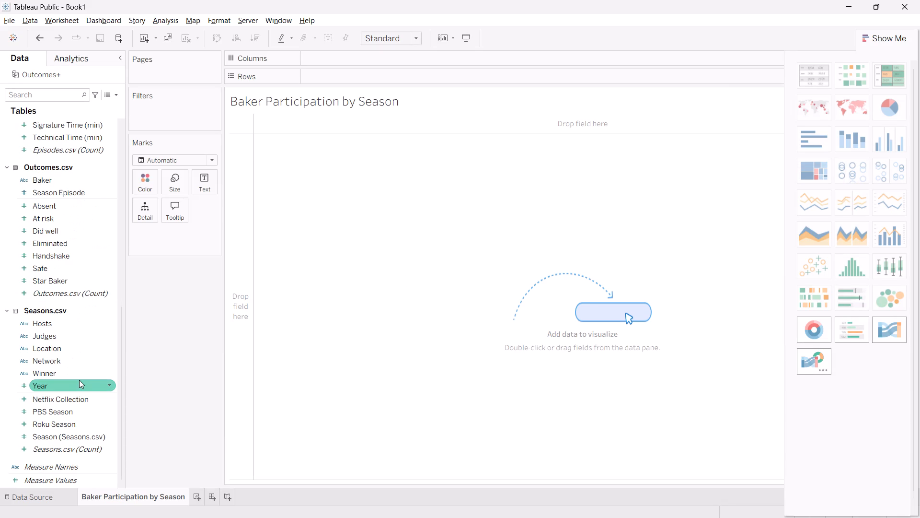
scroll(79, 380, "down", 1)
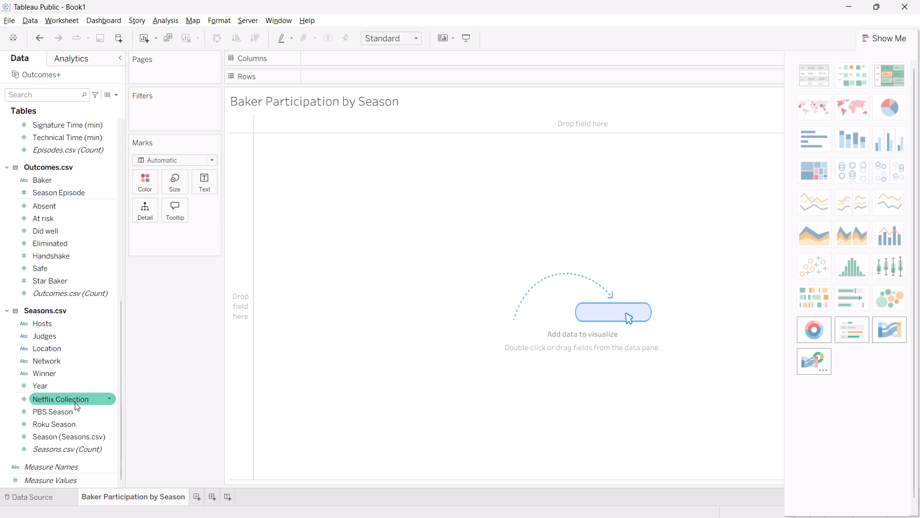
left_click_drag(70, 436, 105, 387)
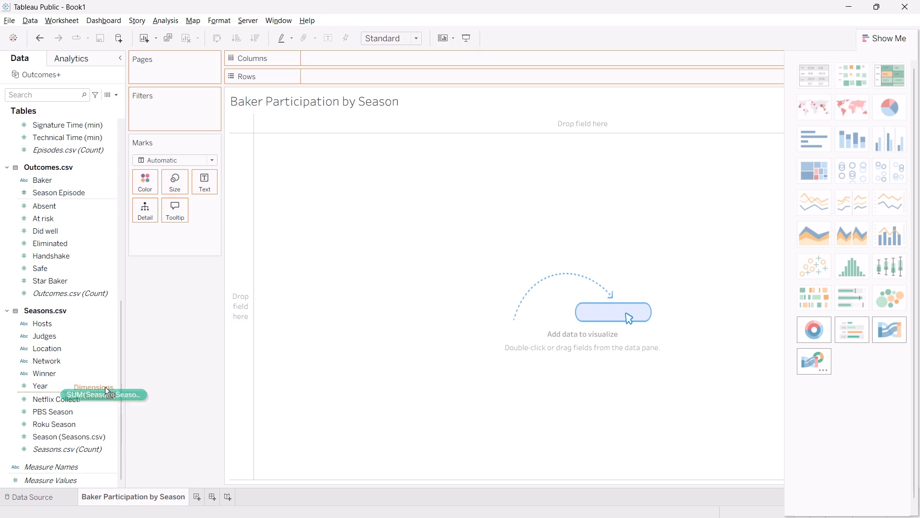
left_click_drag(105, 387, 355, 56)
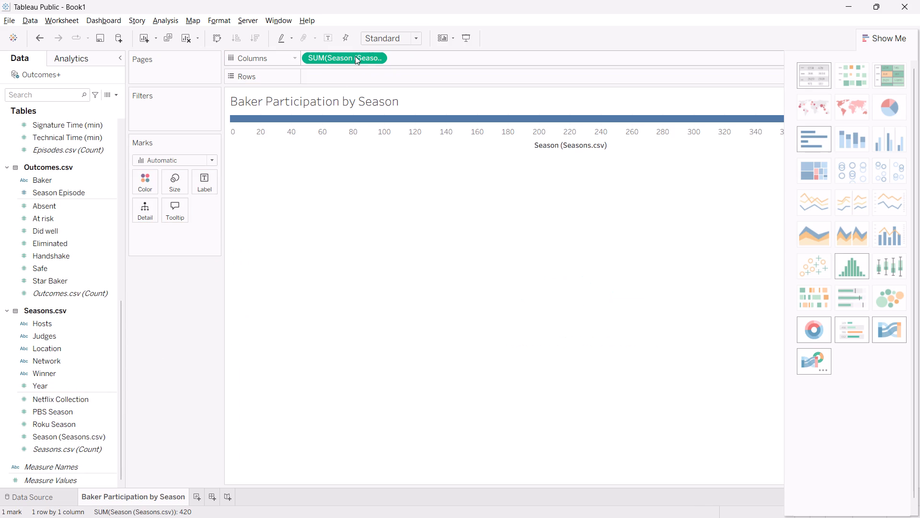
Compare the guide's Step 2 in ChatGPT with the Tableau data tables to locate the baker name field in Bakers.csv.
key("alt+Tab")
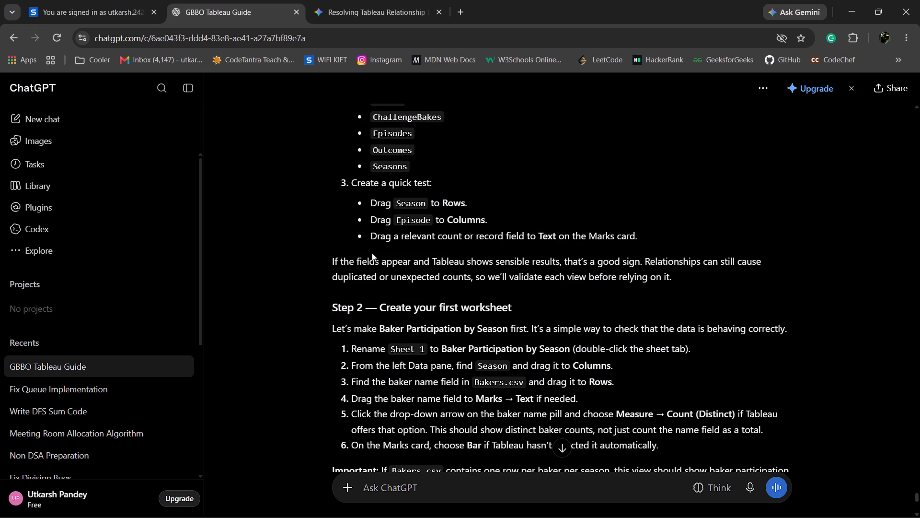
key("alt+Tab")
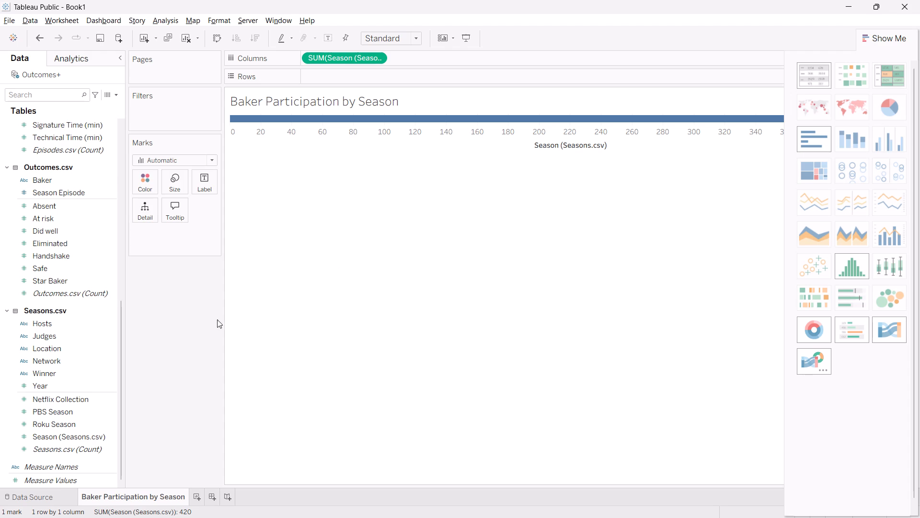
scroll(83, 396, "down", 2)
scroll(83, 396, "up", 1)
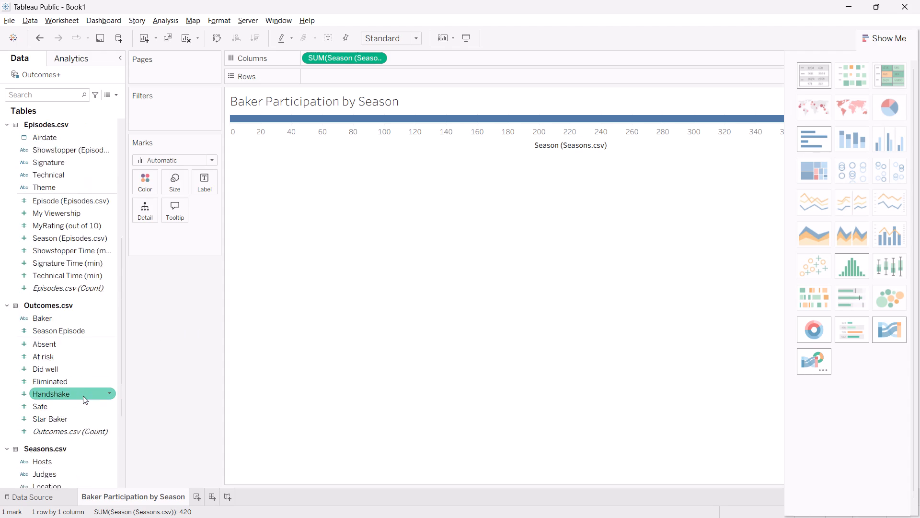
scroll(83, 396, "up", 2)
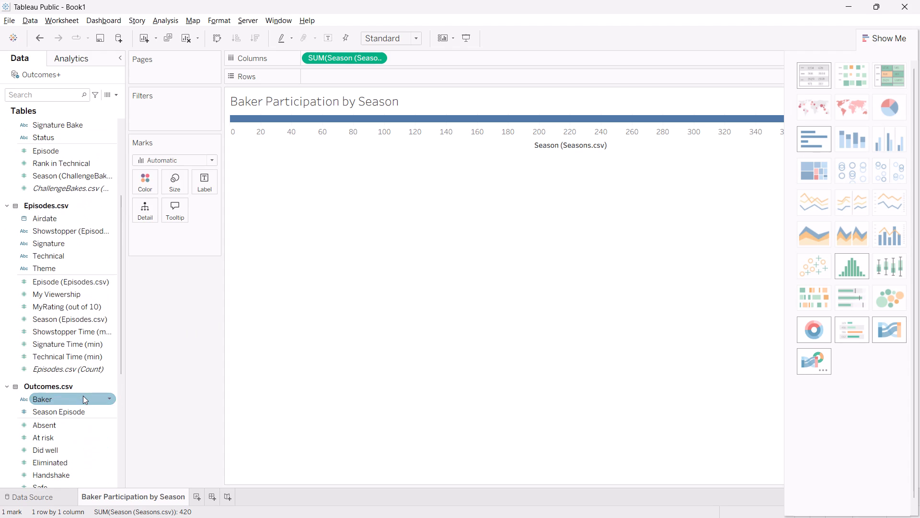
scroll(83, 396, "up", 1)
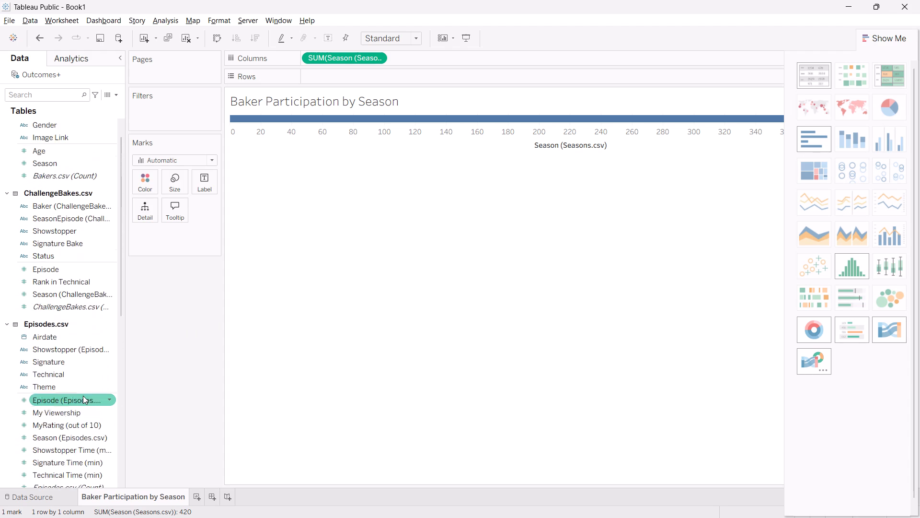
scroll(83, 396, "up", 1)
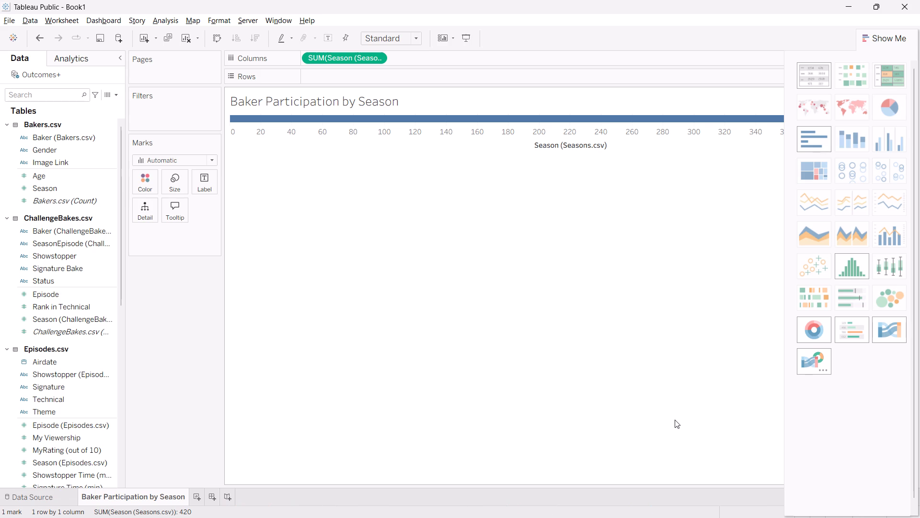
key("alt+Tab")
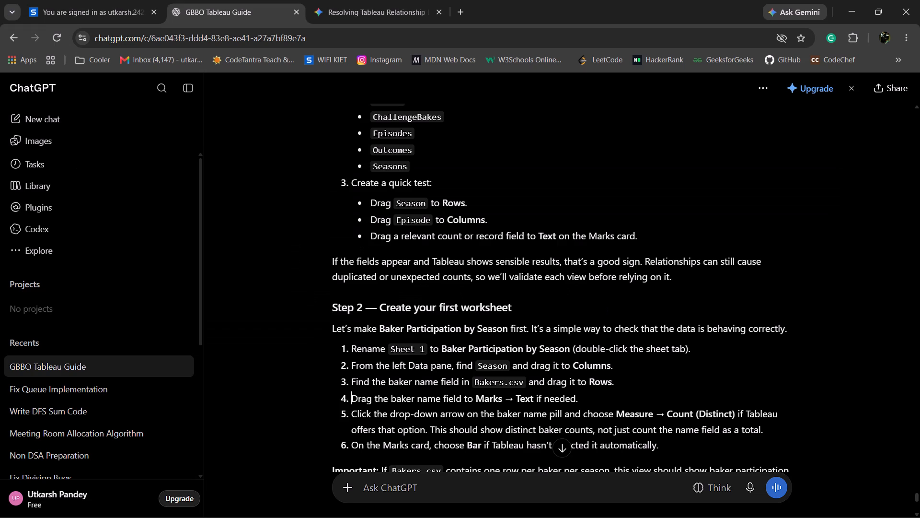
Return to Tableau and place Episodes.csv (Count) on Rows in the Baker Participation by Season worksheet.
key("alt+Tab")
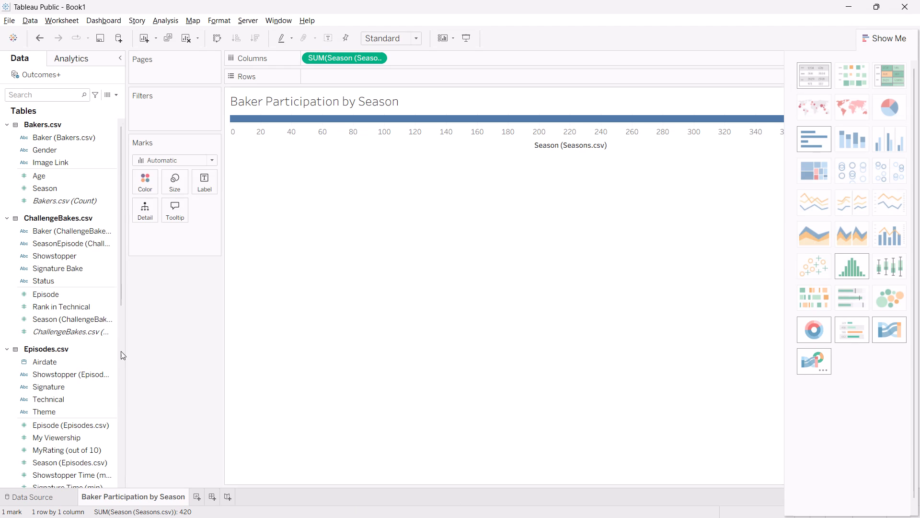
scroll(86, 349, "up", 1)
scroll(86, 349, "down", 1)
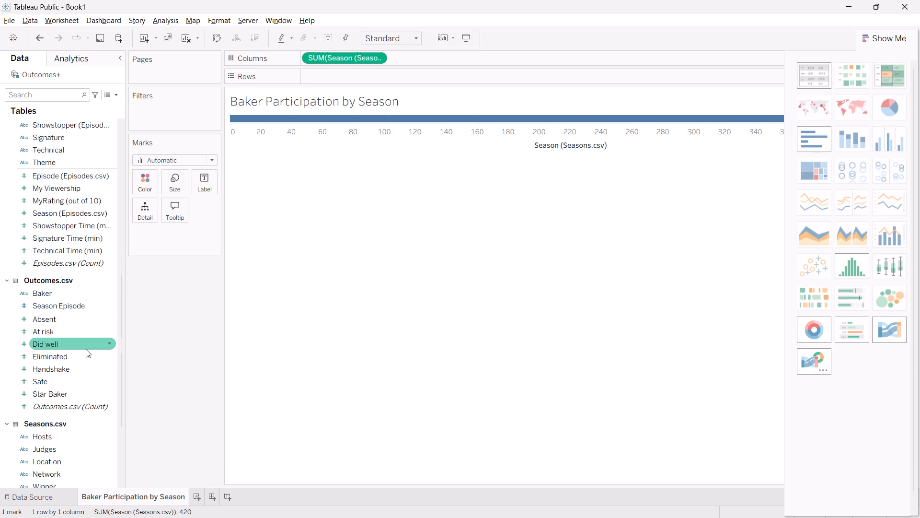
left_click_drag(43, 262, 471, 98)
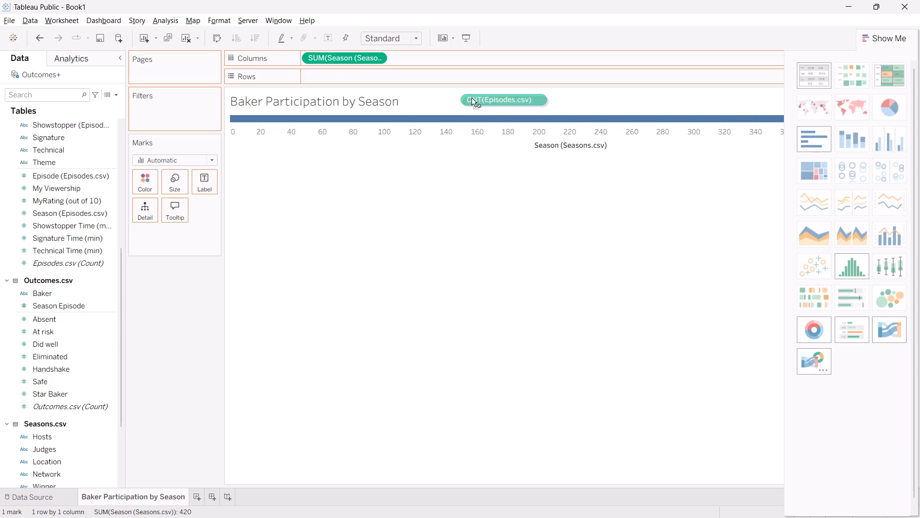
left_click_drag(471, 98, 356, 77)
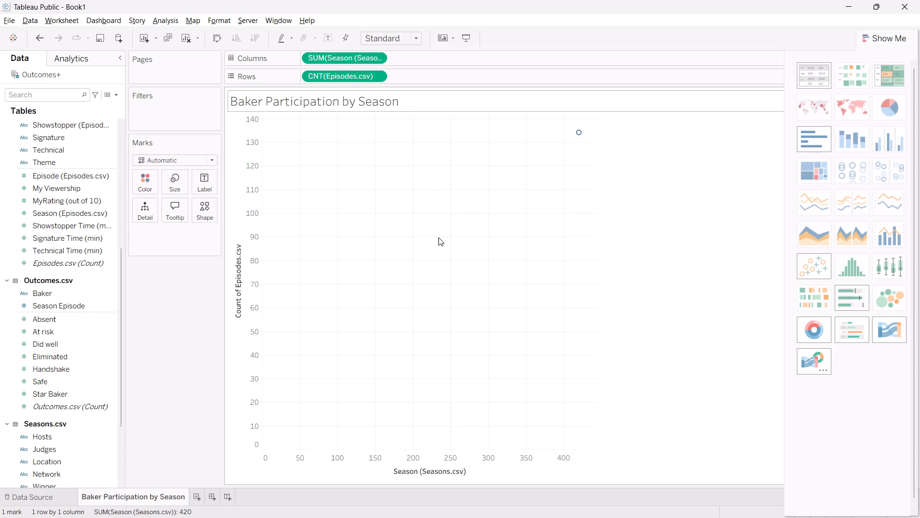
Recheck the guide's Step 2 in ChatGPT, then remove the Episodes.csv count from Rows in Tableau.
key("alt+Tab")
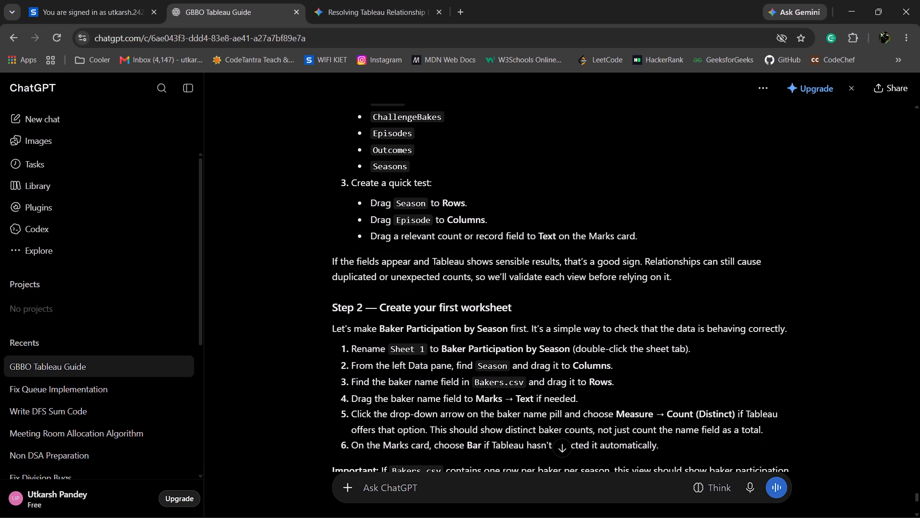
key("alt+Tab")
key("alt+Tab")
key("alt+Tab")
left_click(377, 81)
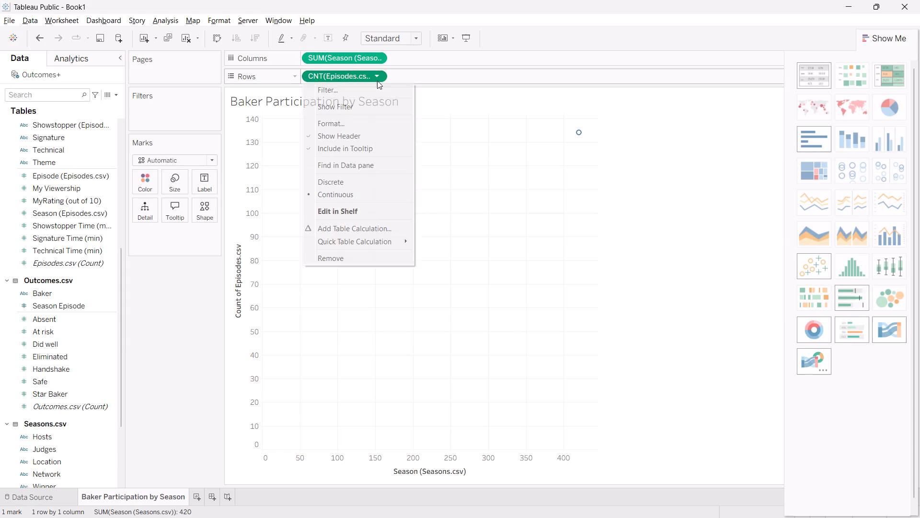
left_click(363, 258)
Recheck the guide's Rows instruction in ChatGPT, then place Baker (Bakers.csv) on Rows in Tableau and look through the resulting baker list.
key("alt+Tab")
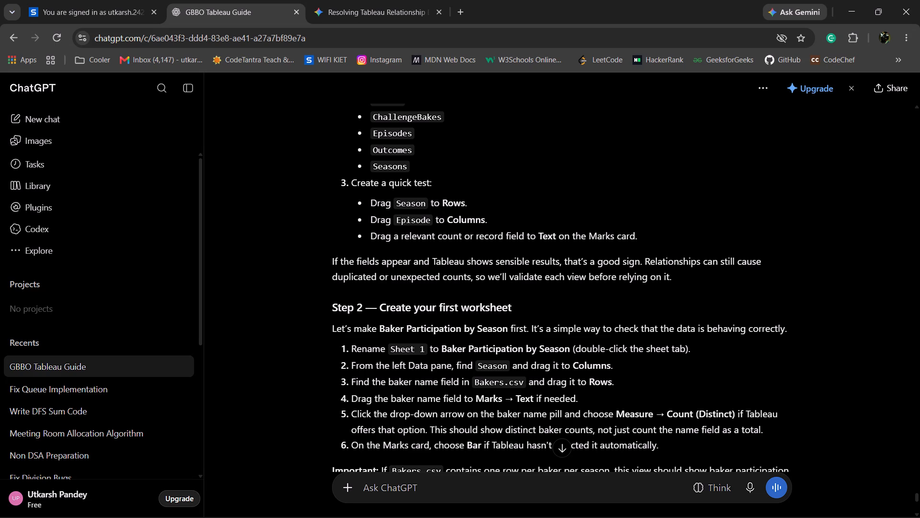
key("alt+Tab")
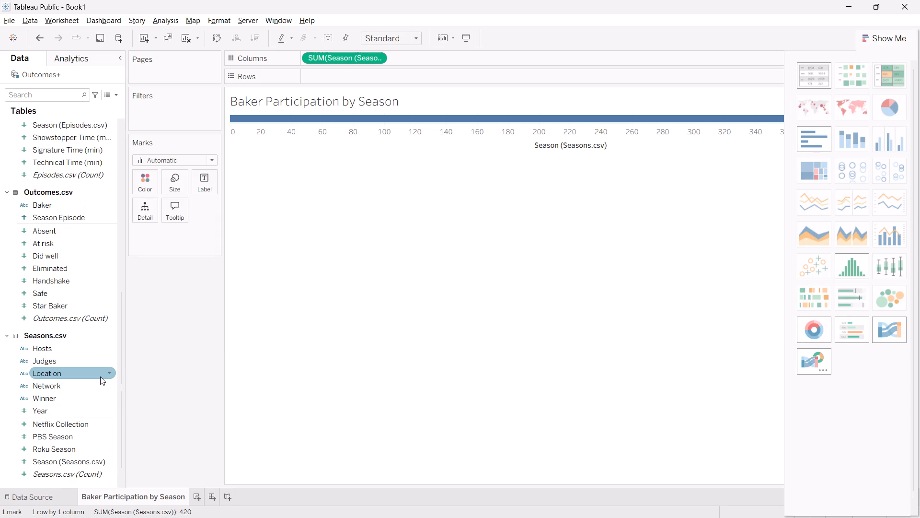
scroll(100, 377, "up", 1)
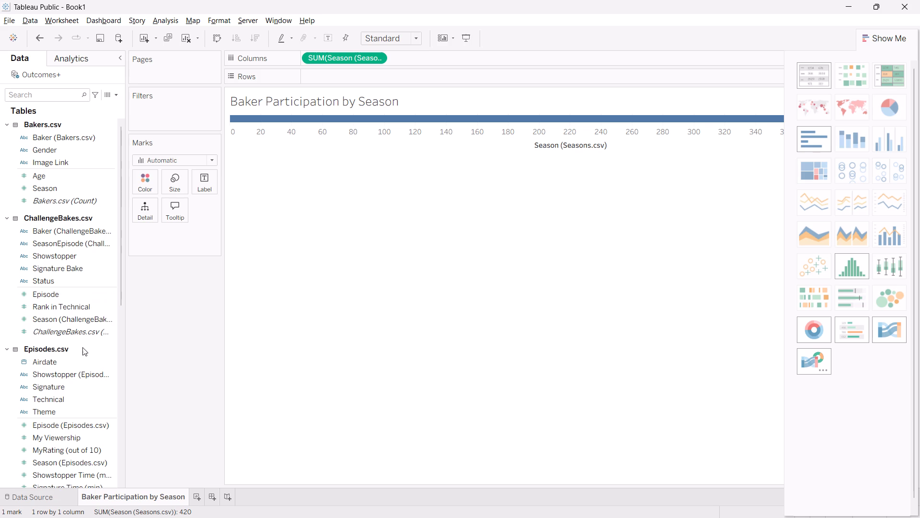
scroll(86, 373, "down", 1)
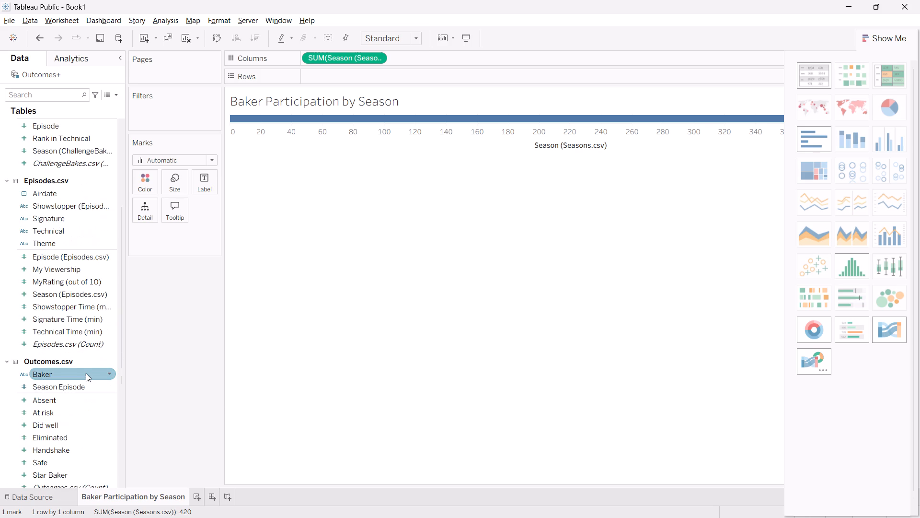
scroll(86, 373, "down", 1)
key("alt+Tab")
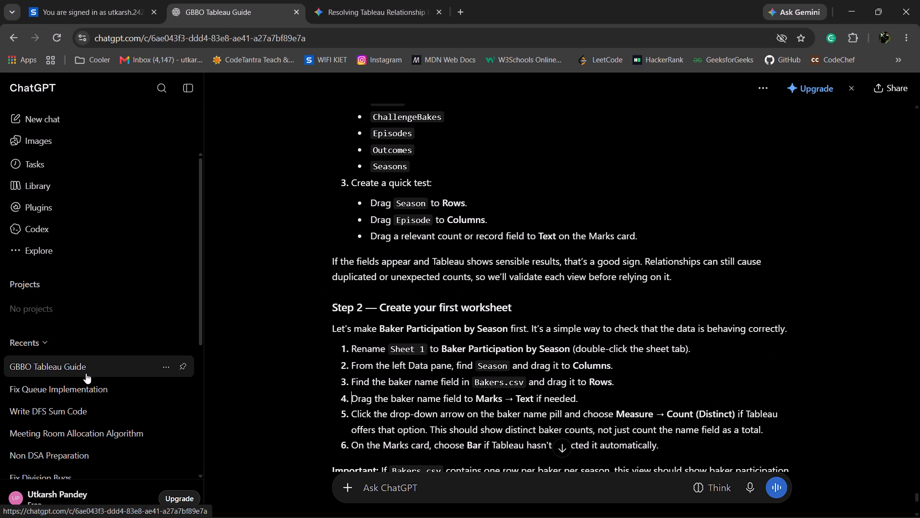
key("alt+Tab")
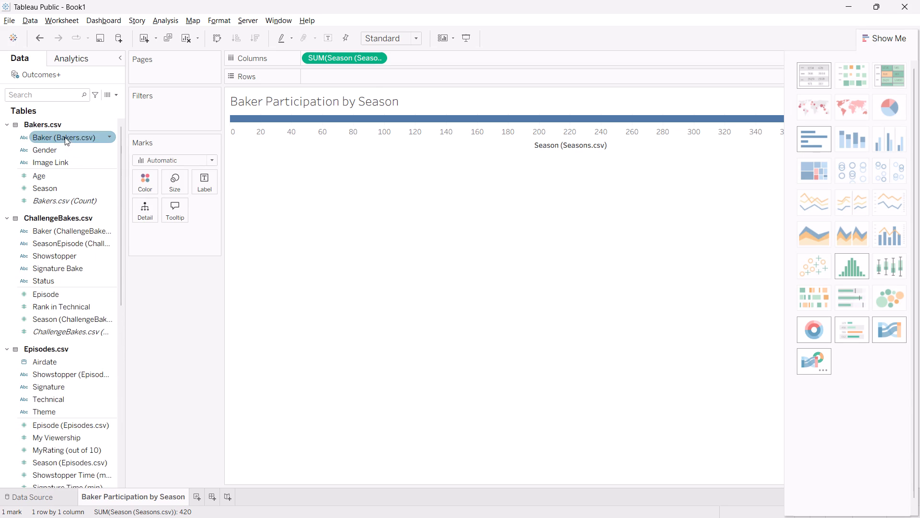
left_click_drag(65, 137, 336, 80)
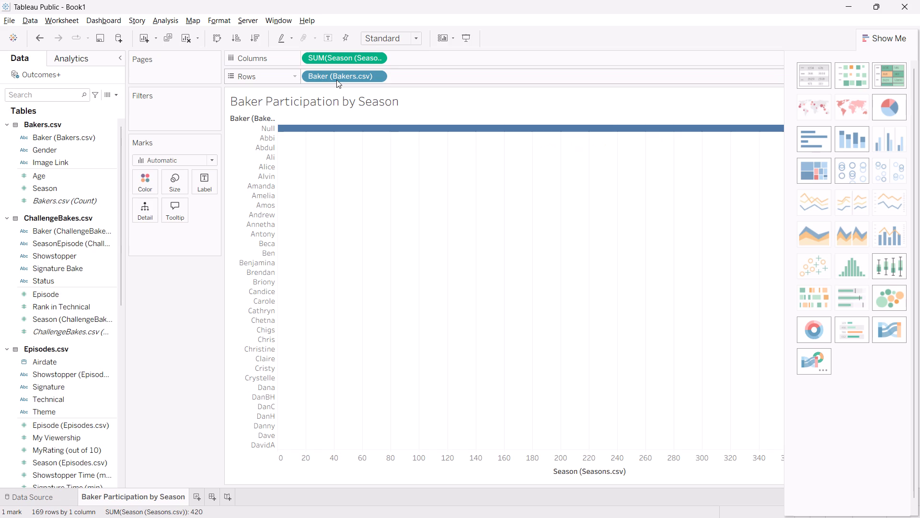
scroll(407, 300, "up", 2)
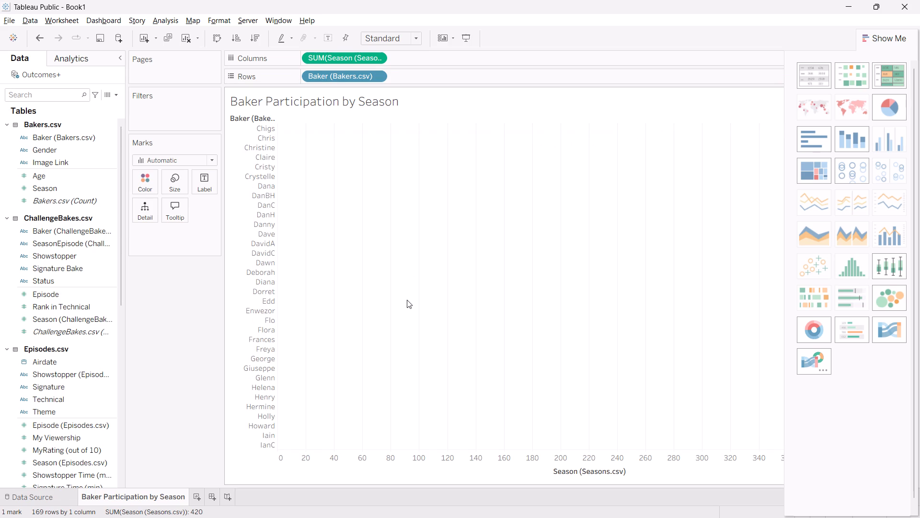
scroll(407, 300, "down", 2)
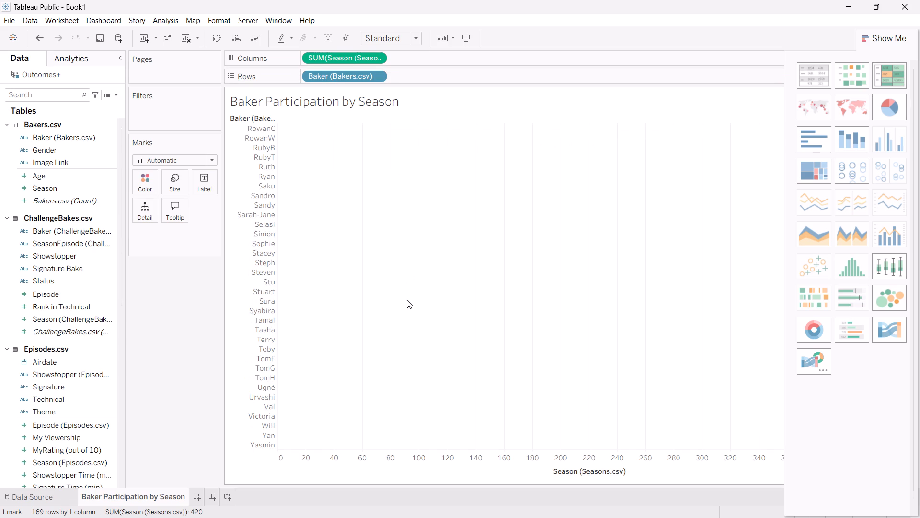
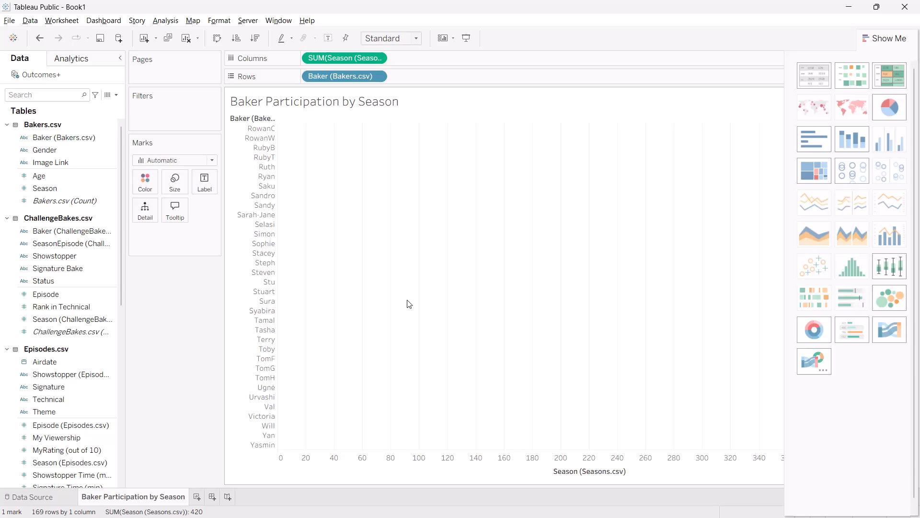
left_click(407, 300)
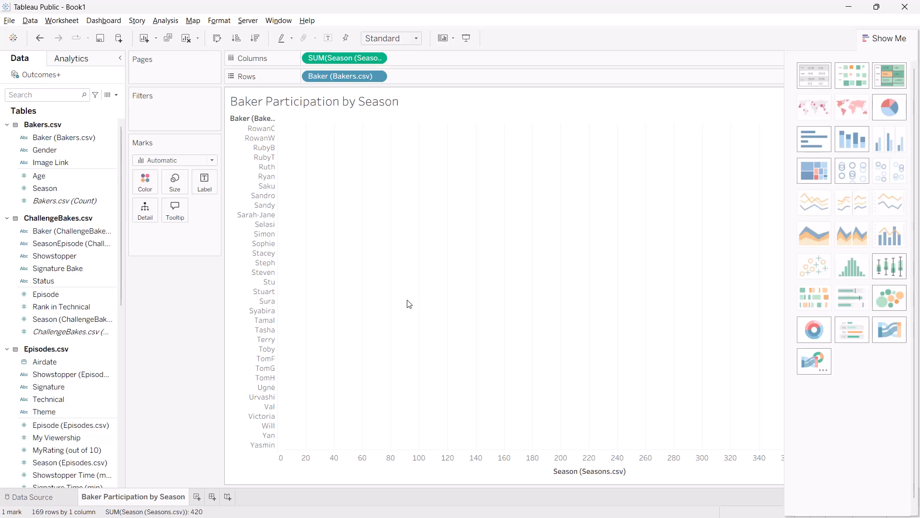
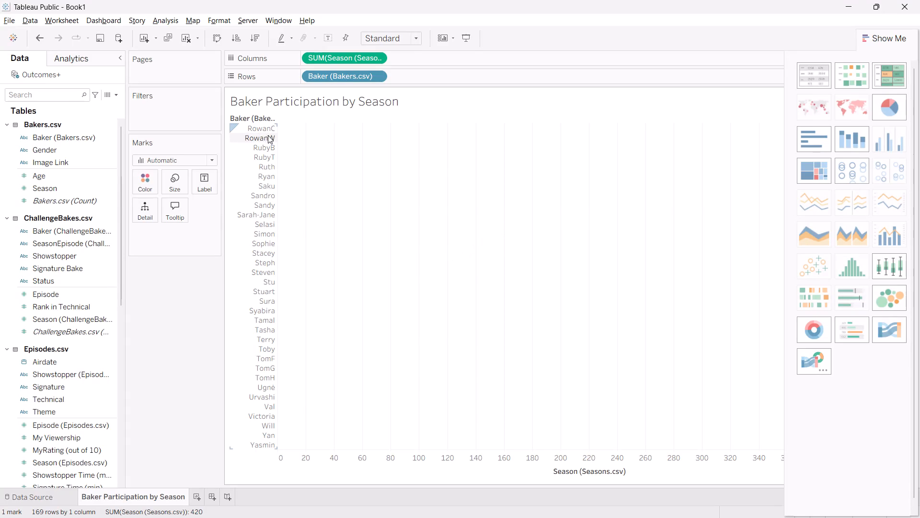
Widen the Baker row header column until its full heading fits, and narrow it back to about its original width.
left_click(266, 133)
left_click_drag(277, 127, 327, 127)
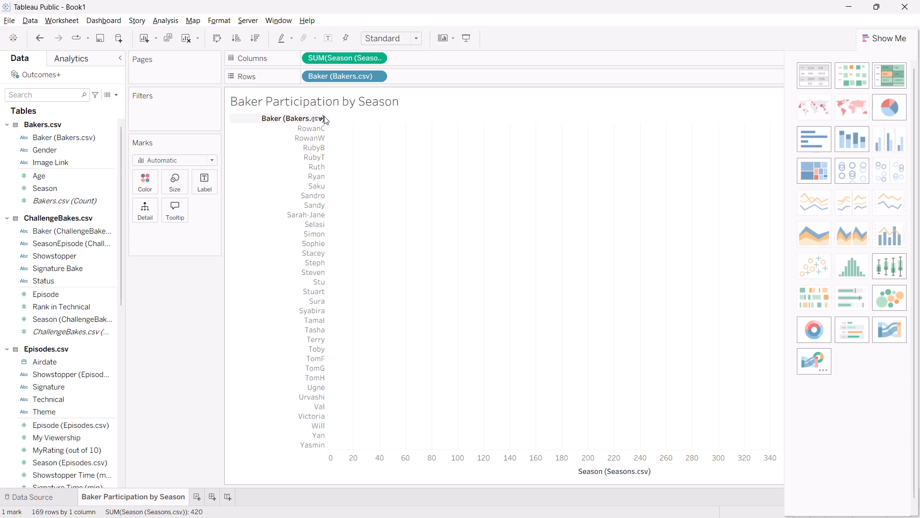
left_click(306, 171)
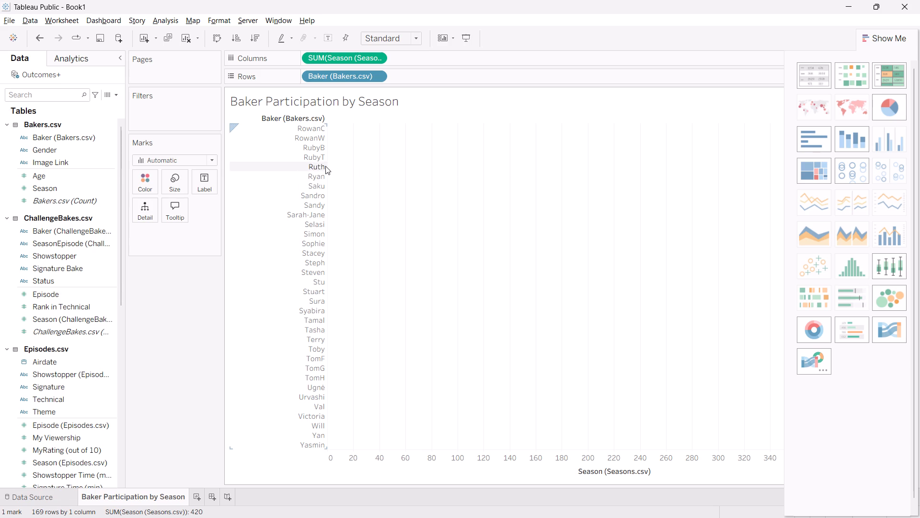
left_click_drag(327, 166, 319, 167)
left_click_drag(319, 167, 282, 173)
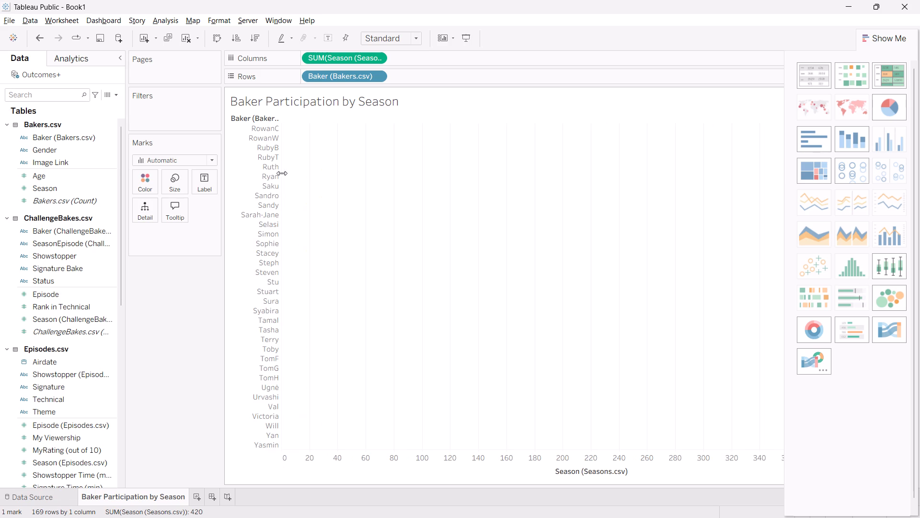
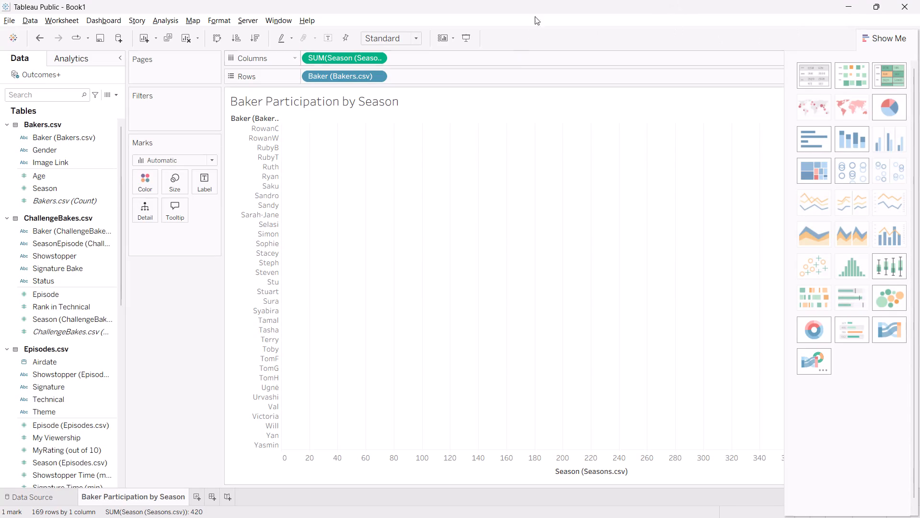
Add a new blank worksheet after the Baker Participation by Season sheet.
left_click(195, 499)
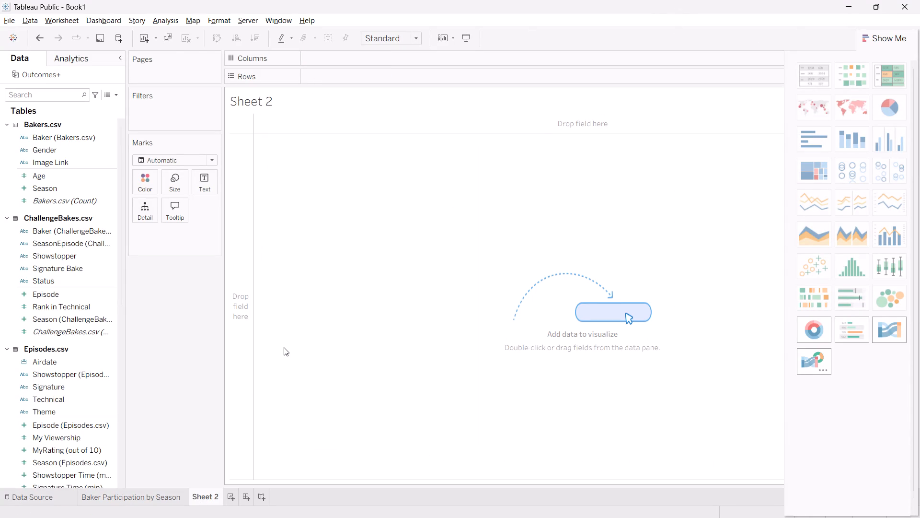
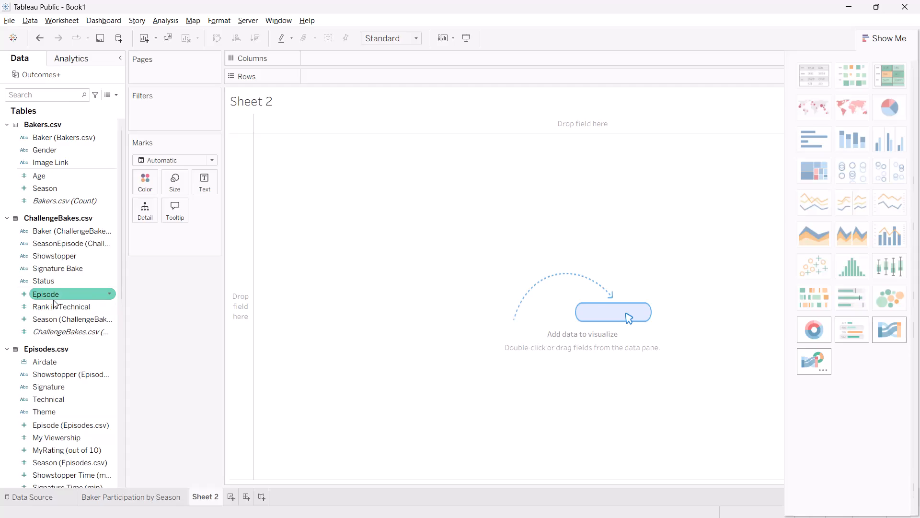
Switch to the GBBO Tableau Guide chat in Chrome and review the Baker Participation by Season instructions and the Step 3 question.
key("alt+Tab")
key("alt+Tab")
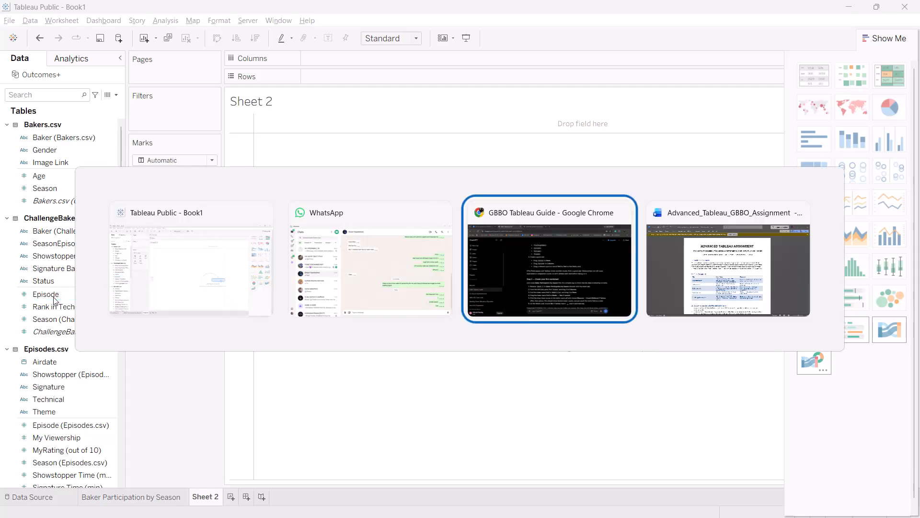
scroll(391, 323, "down", 3)
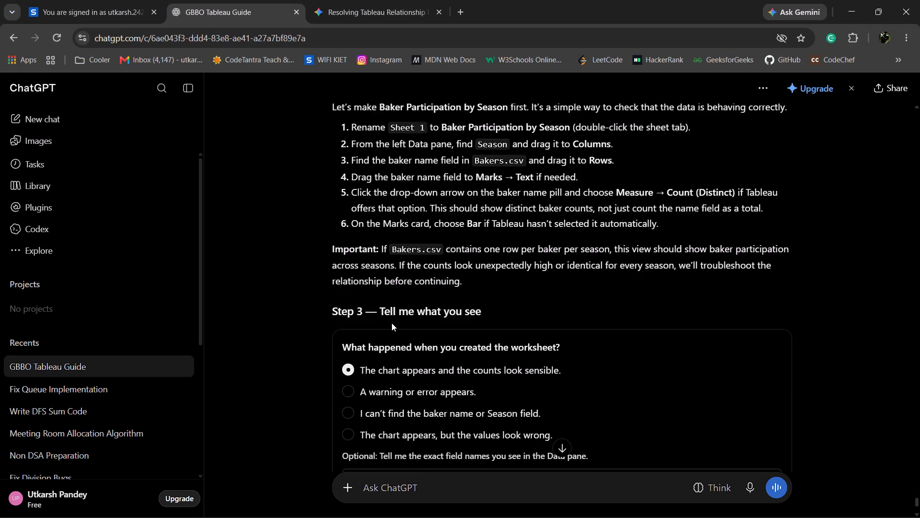
scroll(391, 323, "down", 4)
scroll(391, 323, "up", 1)
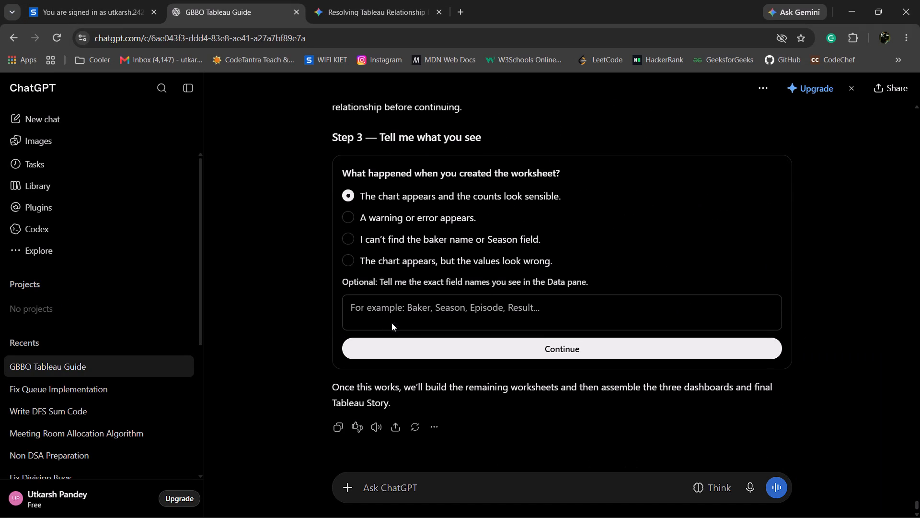
scroll(391, 323, "up", 1)
scroll(430, 360, "up", 1)
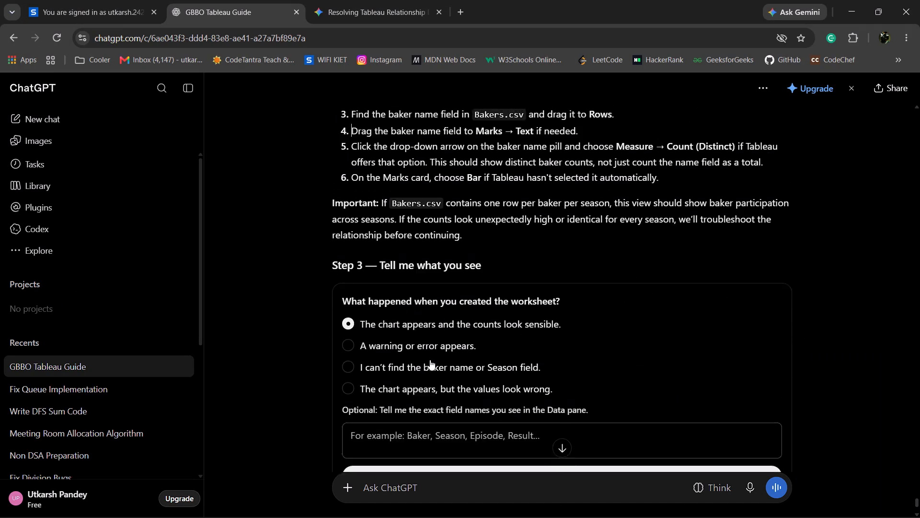
scroll(430, 360, "up", 1)
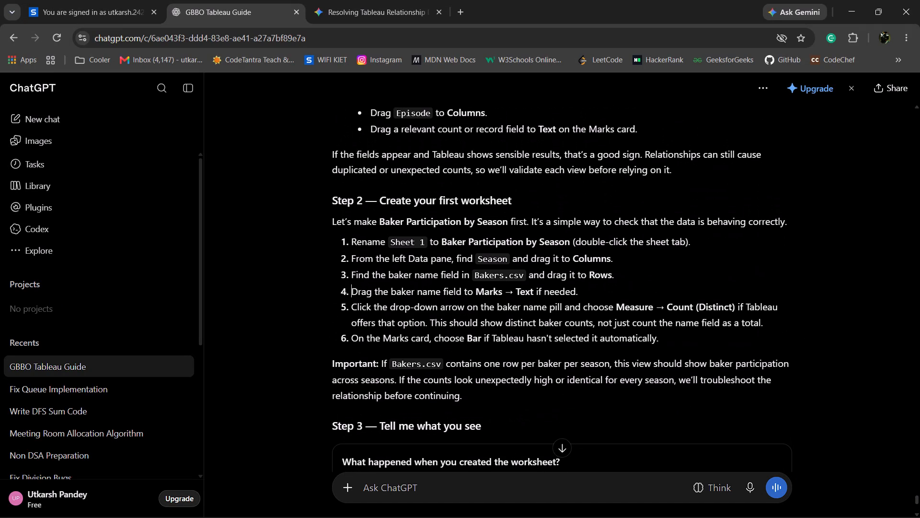
scroll(430, 360, "down", 6)
Send ChatGPT the message "now proceed" to get the following assignment steps.
left_click(429, 482)
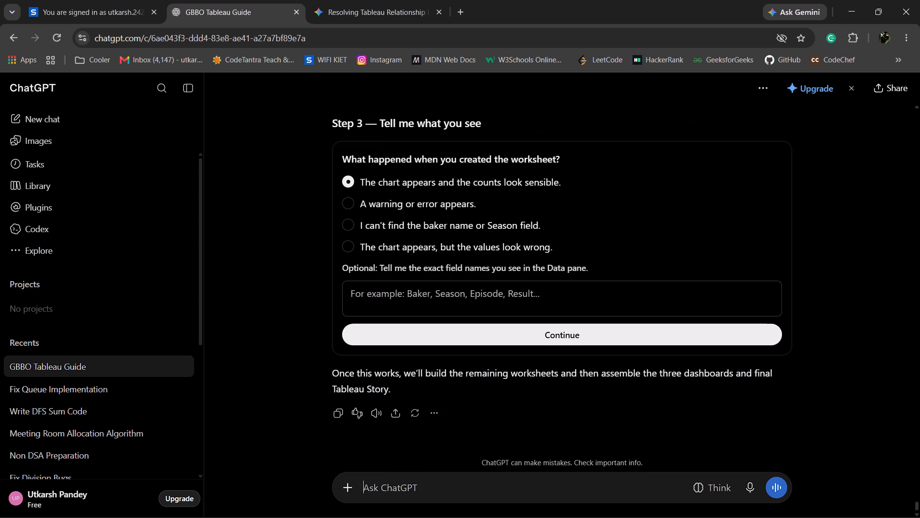
type("now")
key("space")
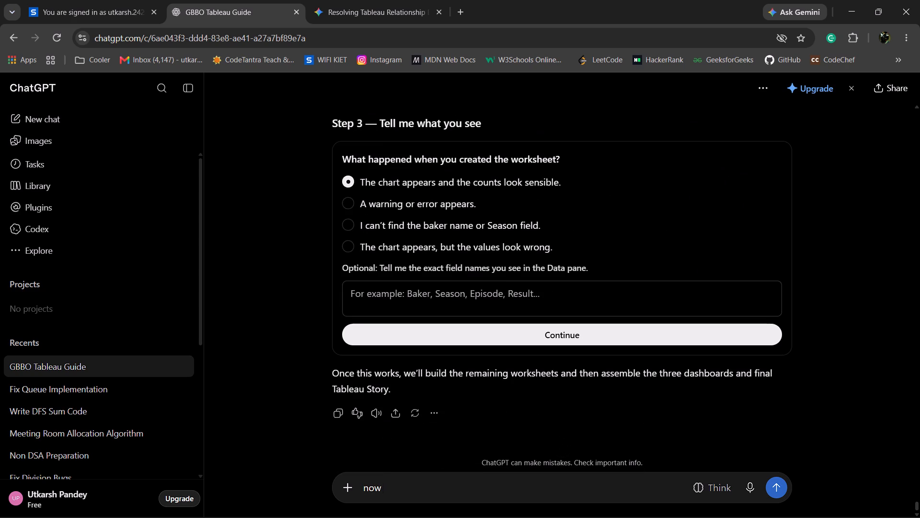
key("alt+Tab")
key("alt+Tab")
key("alt+Tab")
key("alt+Tab")
key("alt+Tab")
key("alt+Tab")
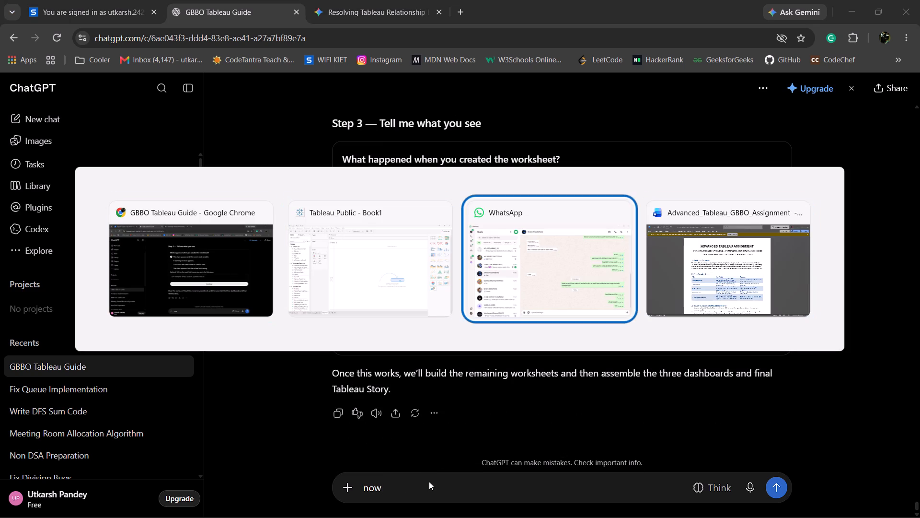
key("alt+Tab")
key("alt+Tab")
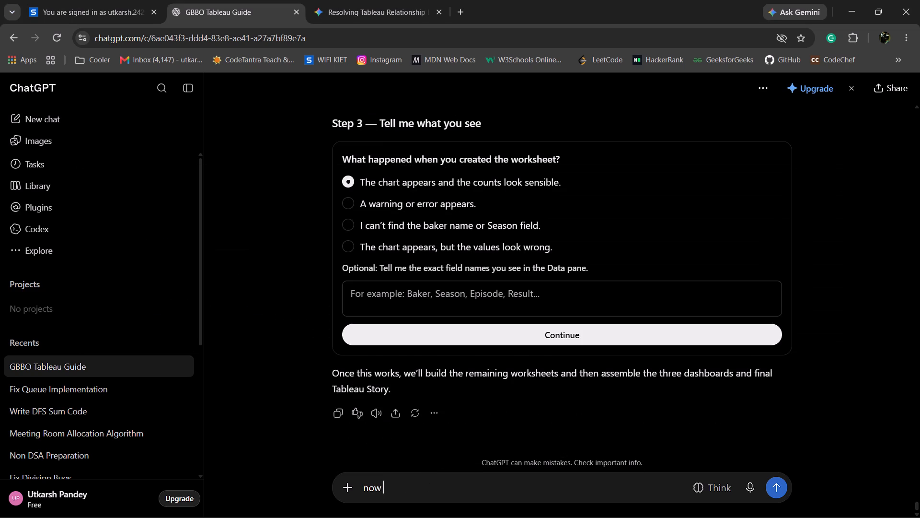
type("proceed")
key("Return")
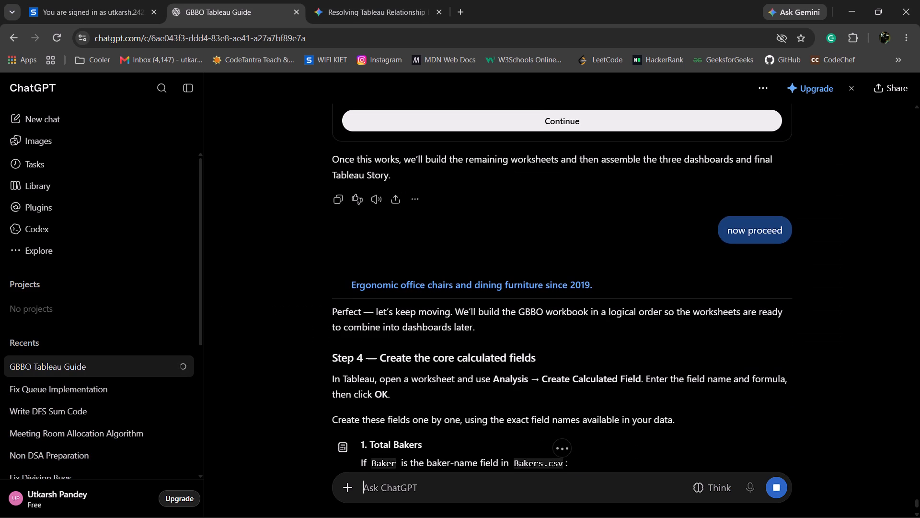
scroll(557, 340, "down", 1)
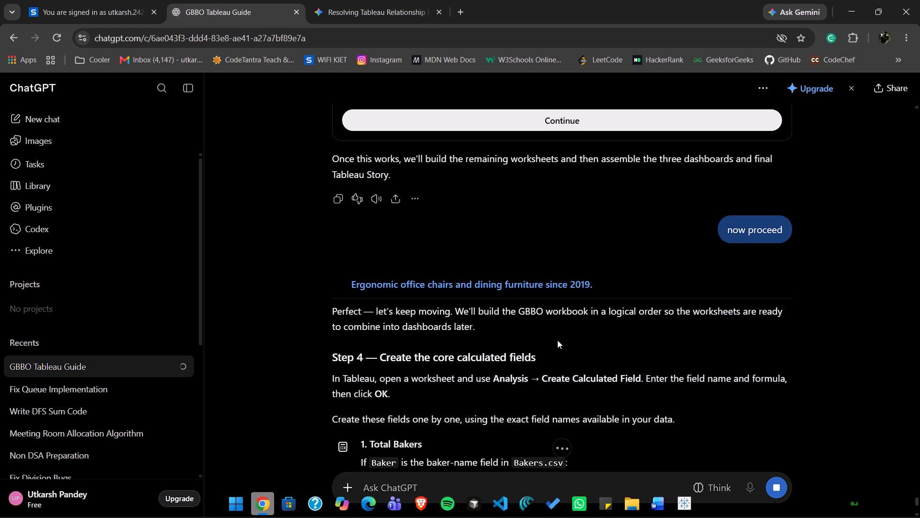
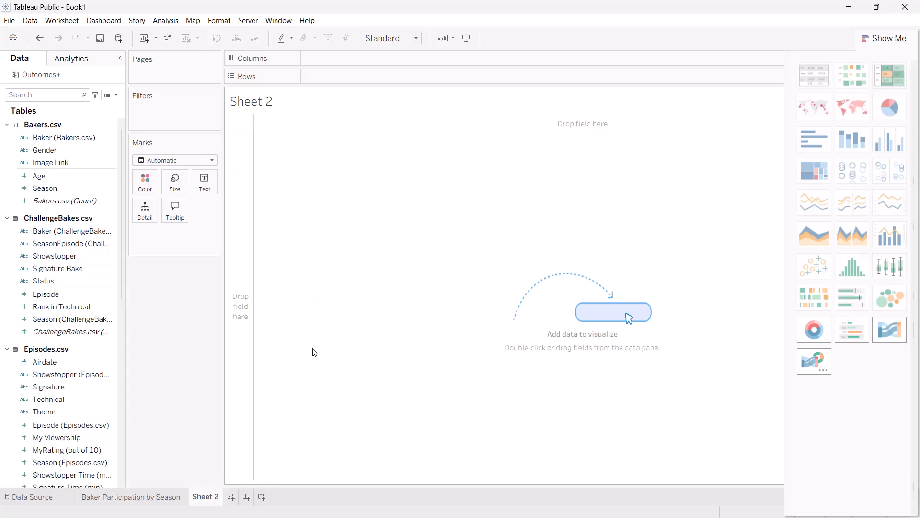
Open the Baker Participation by Season worksheet.
left_click(165, 494)
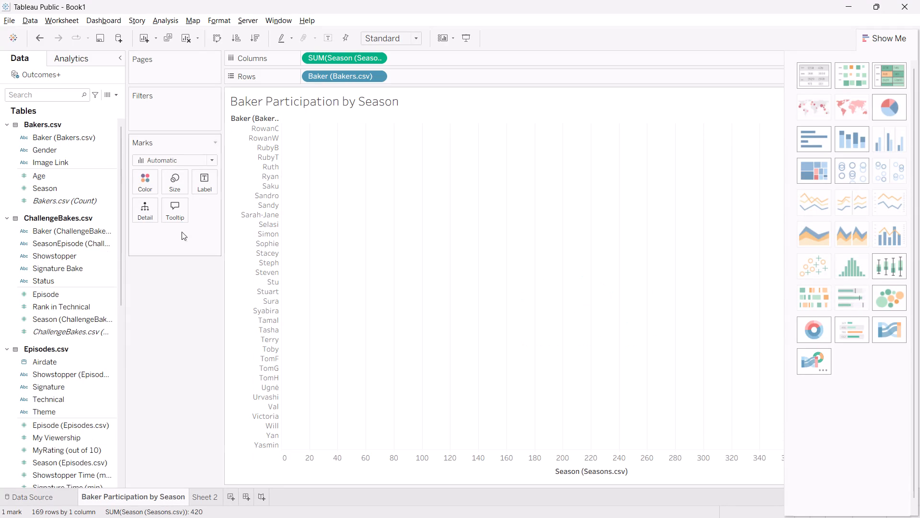
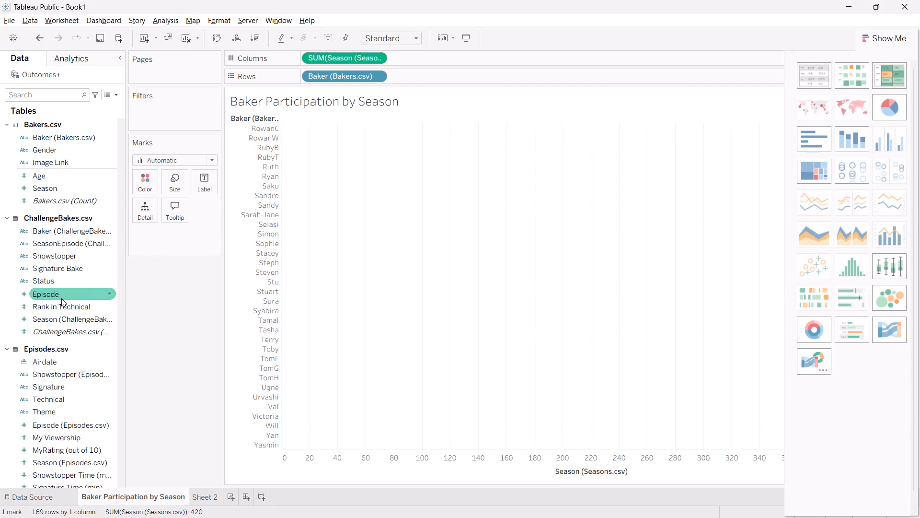
Add the Episode measure from ChallengeBakes.csv to the view and place it on Columns after the Season sum.
left_click_drag(61, 298, 426, 71)
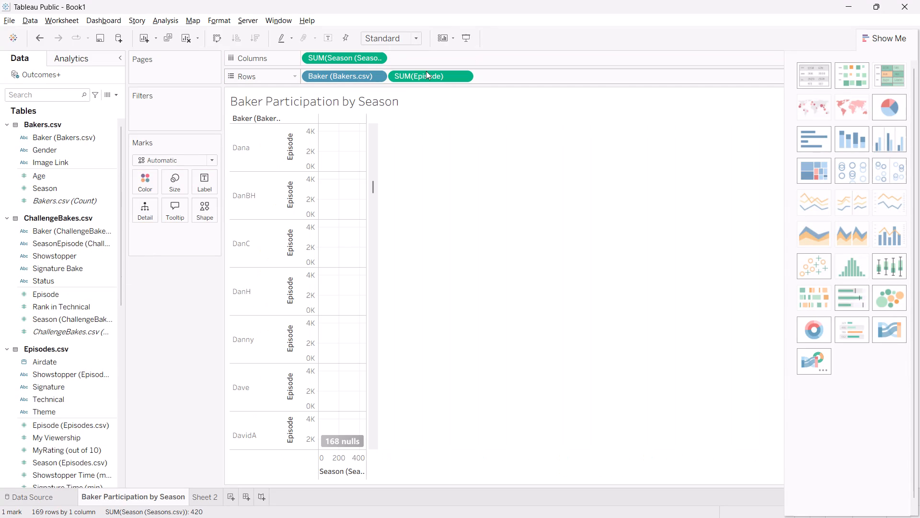
left_click(374, 189)
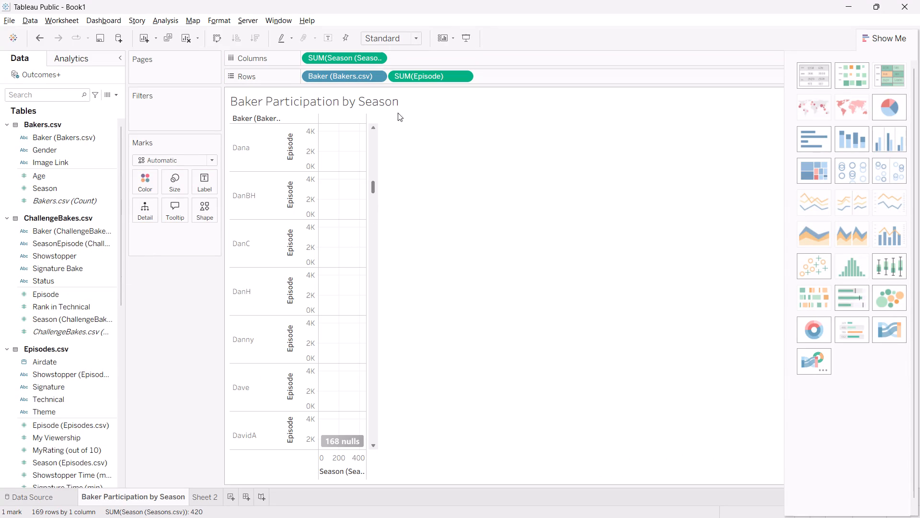
left_click_drag(416, 74, 411, 54)
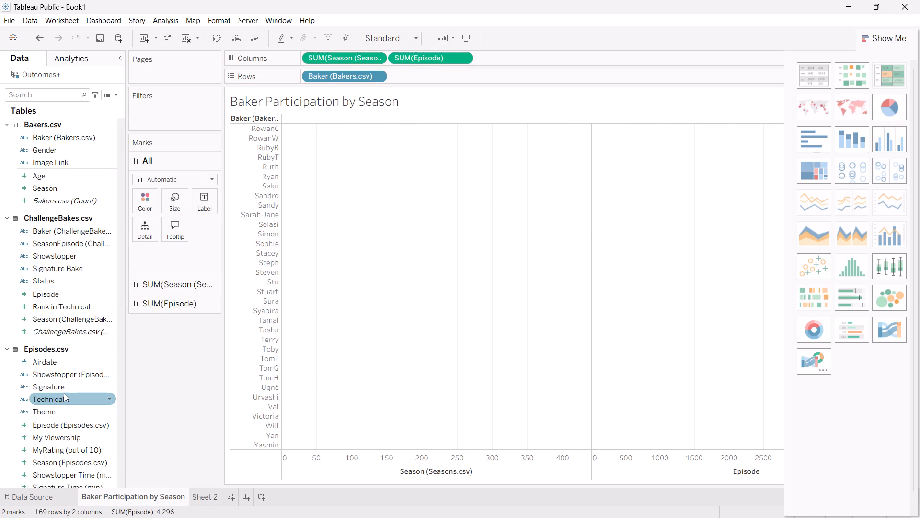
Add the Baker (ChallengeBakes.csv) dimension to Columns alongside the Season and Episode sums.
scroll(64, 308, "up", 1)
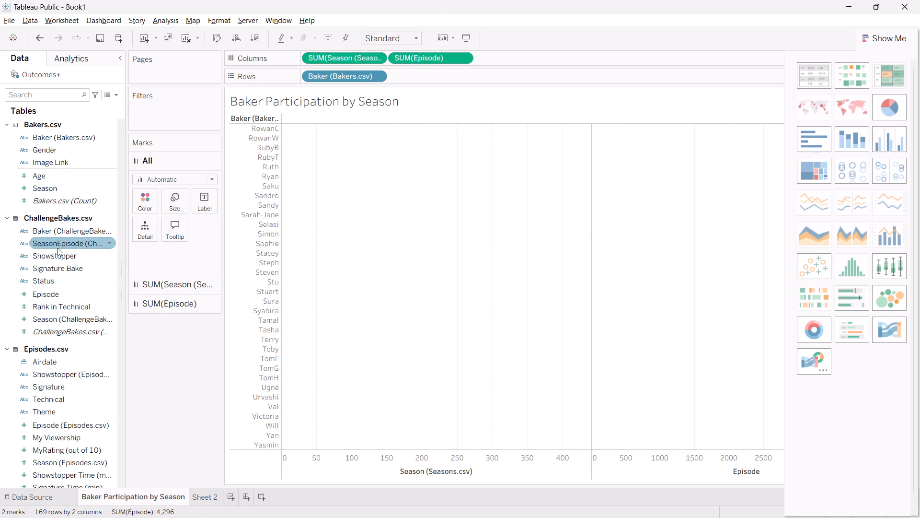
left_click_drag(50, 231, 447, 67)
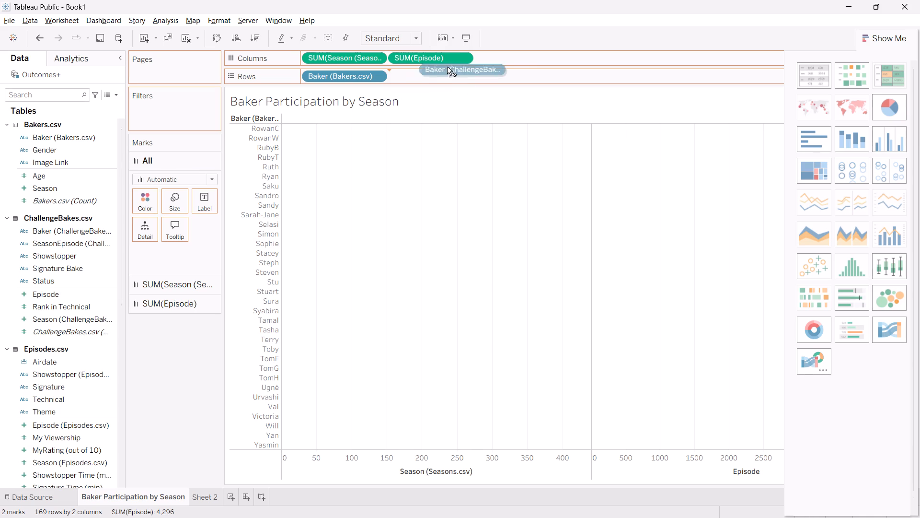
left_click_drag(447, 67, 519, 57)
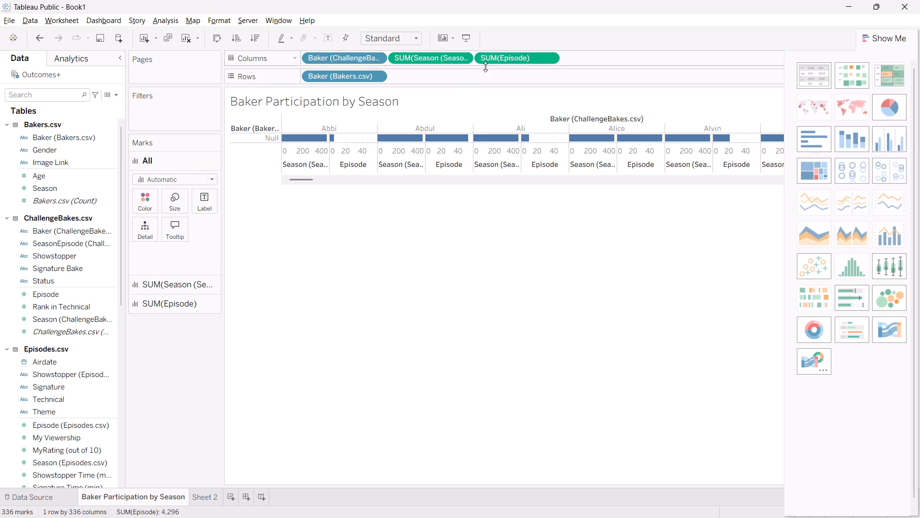
Remove the SUM(Season (Seasons.csv)) measure from Columns.
left_click(460, 54)
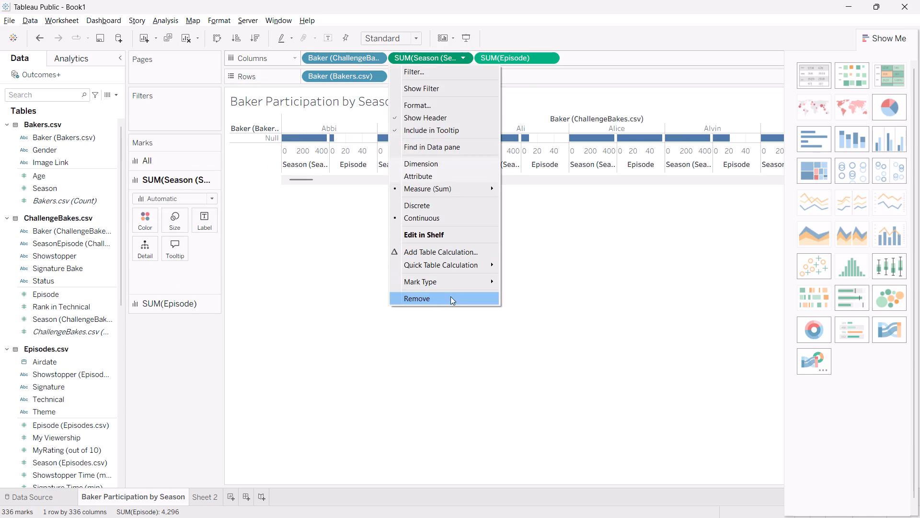
left_click(450, 299)
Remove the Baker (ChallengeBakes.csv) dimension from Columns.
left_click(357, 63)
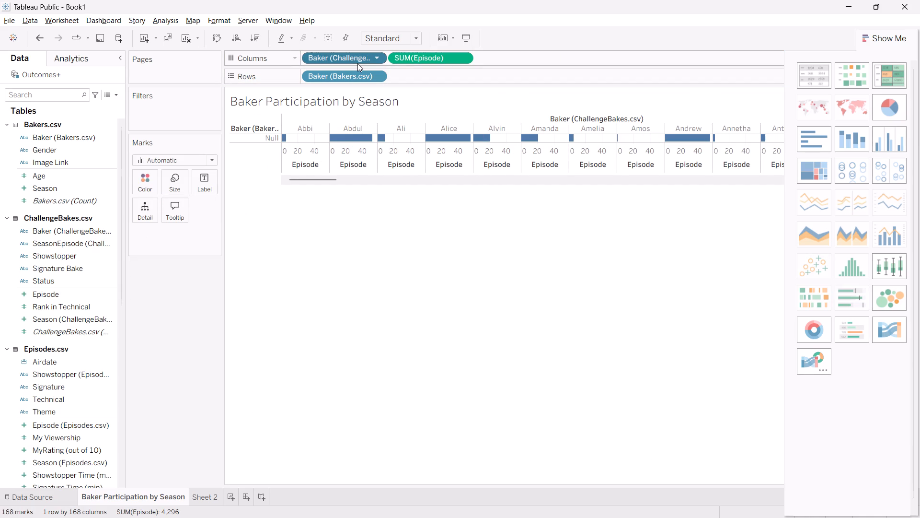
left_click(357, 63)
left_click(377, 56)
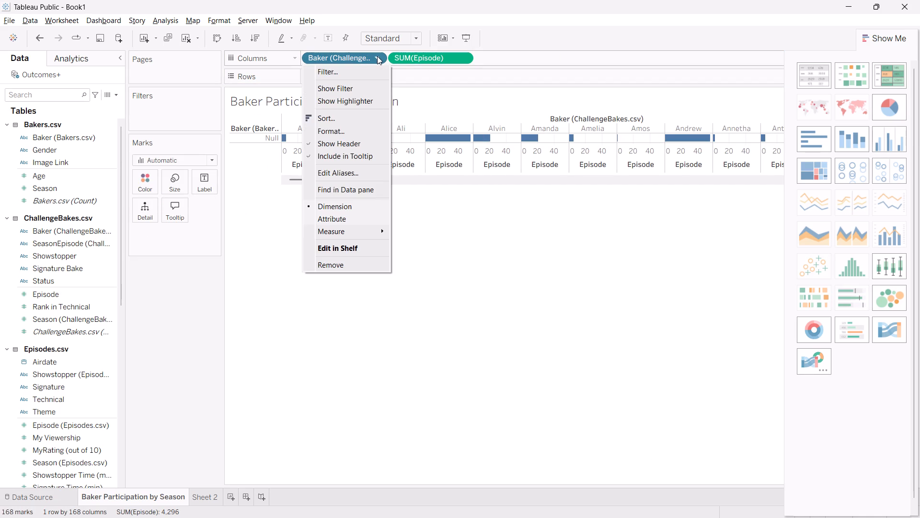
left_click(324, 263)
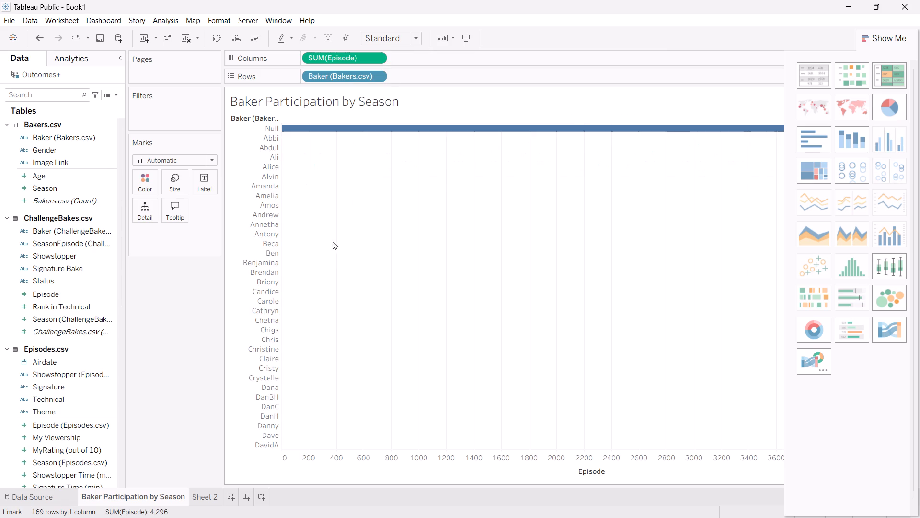
Empty the worksheet's shelves by removing Baker (Bakers.csv) from Rows and SUM(Episode) from Columns.
left_click(378, 75)
left_click(353, 286)
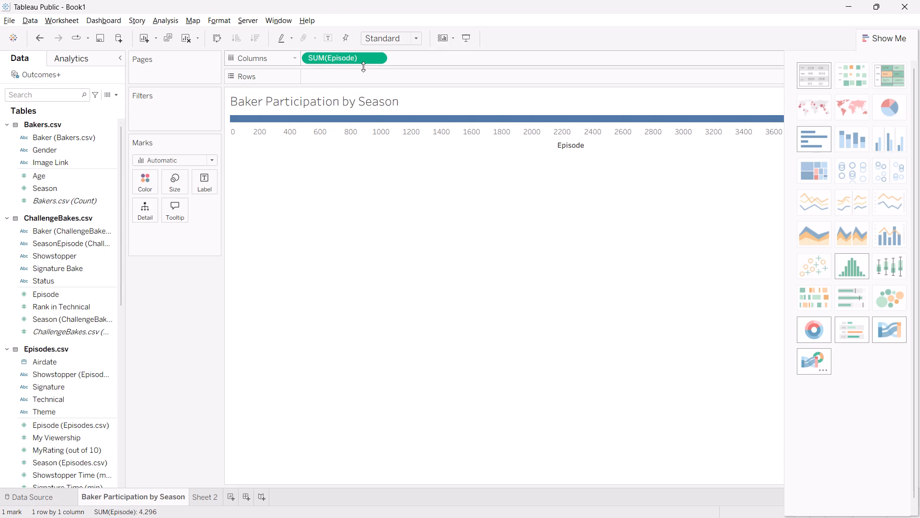
left_click(375, 60)
left_click(357, 284)
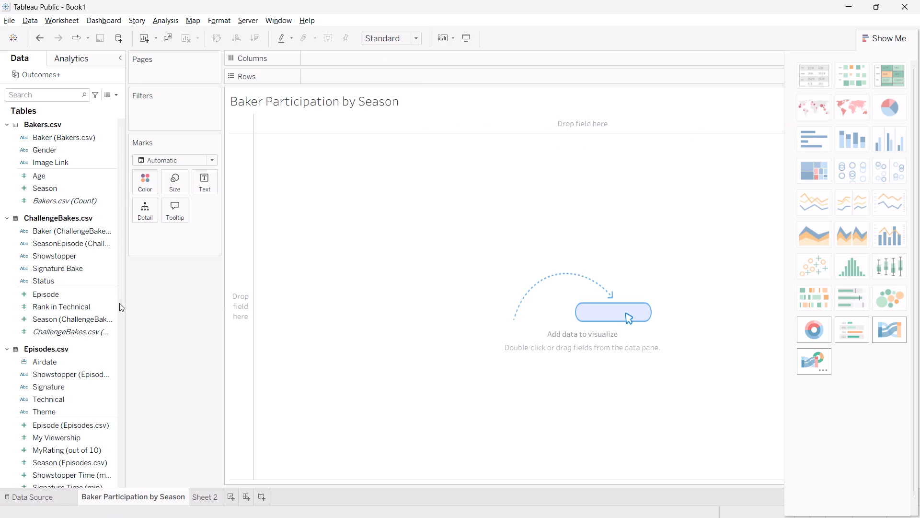
Build a table of bakers by gender with Gender on Columns and Baker (Bakers.csv) on Rows.
left_click_drag(47, 149, 317, 58)
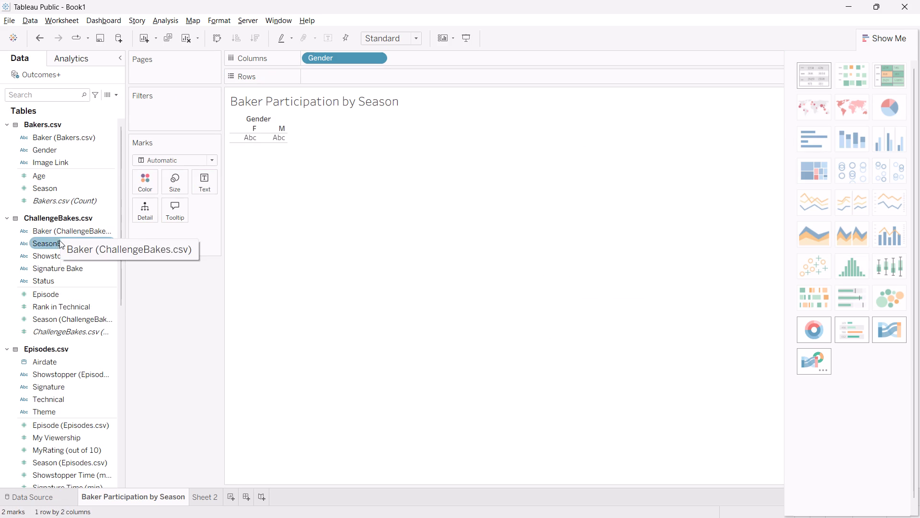
scroll(65, 176, "up", 1)
left_click_drag(60, 140, 340, 80)
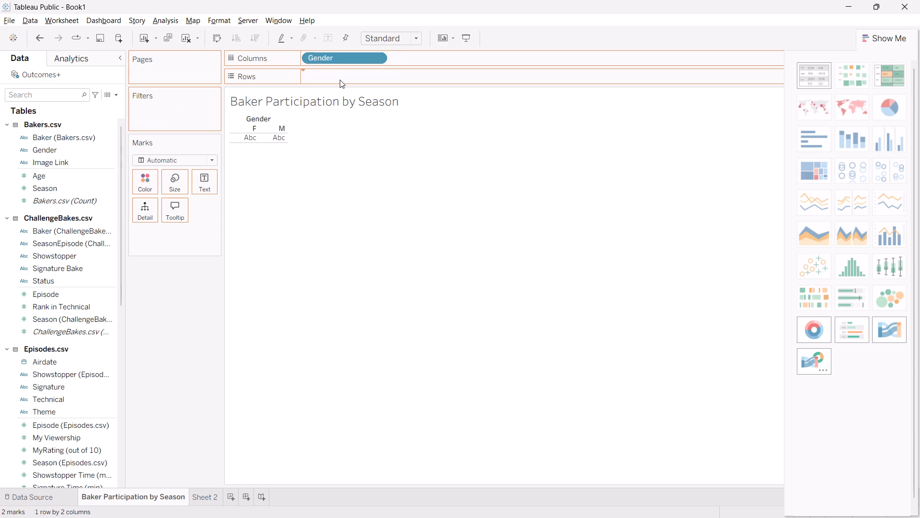
scroll(317, 212, "down", 4)
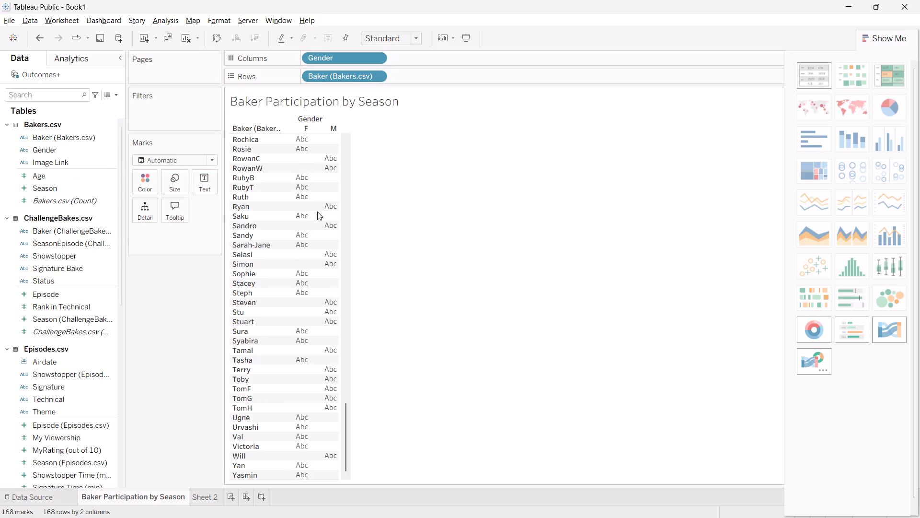
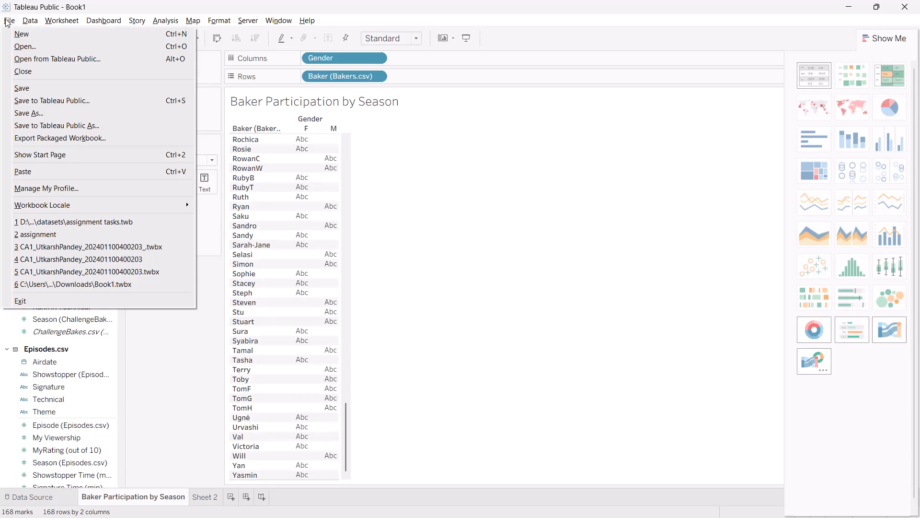
Create a new workbook in a separate window and return to the Book1 workbook.
left_click(21, 38)
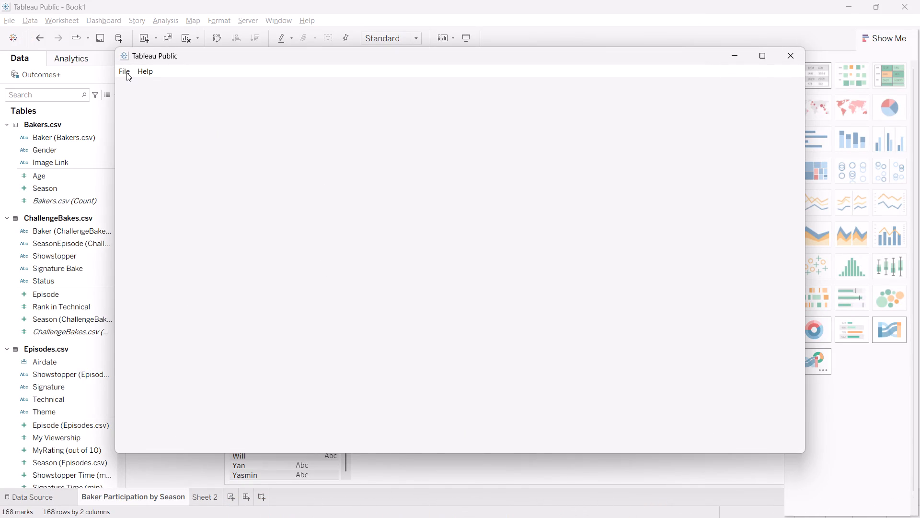
key("alt+Tab")
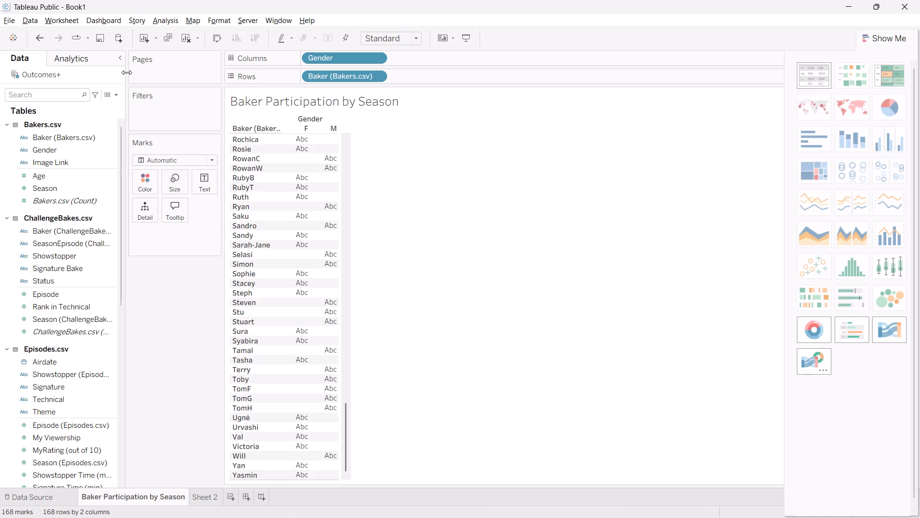
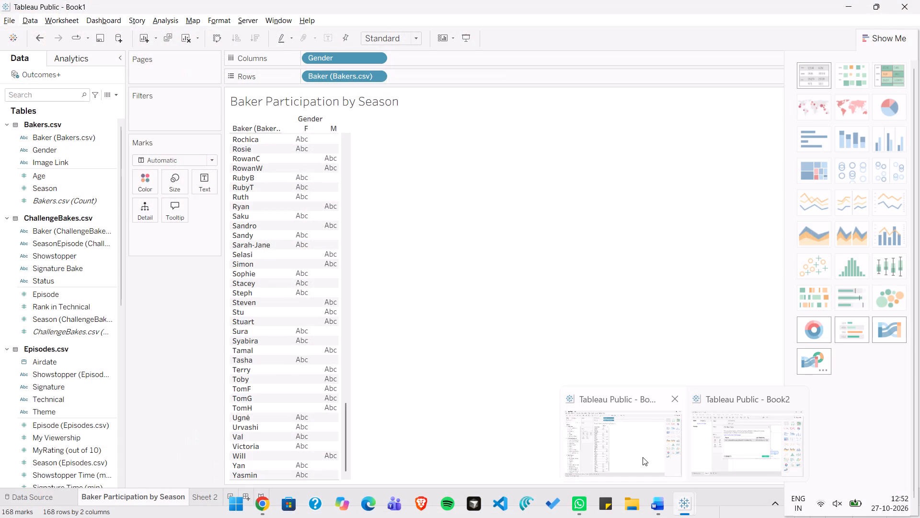
Switch to the Tableau Public Book1 workbook showing the Baker Participation by Season worksheet.
left_click(643, 457)
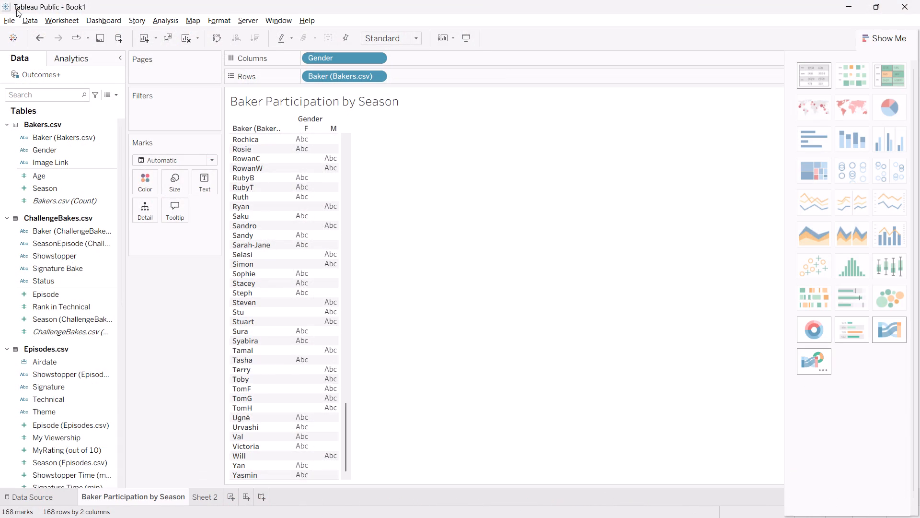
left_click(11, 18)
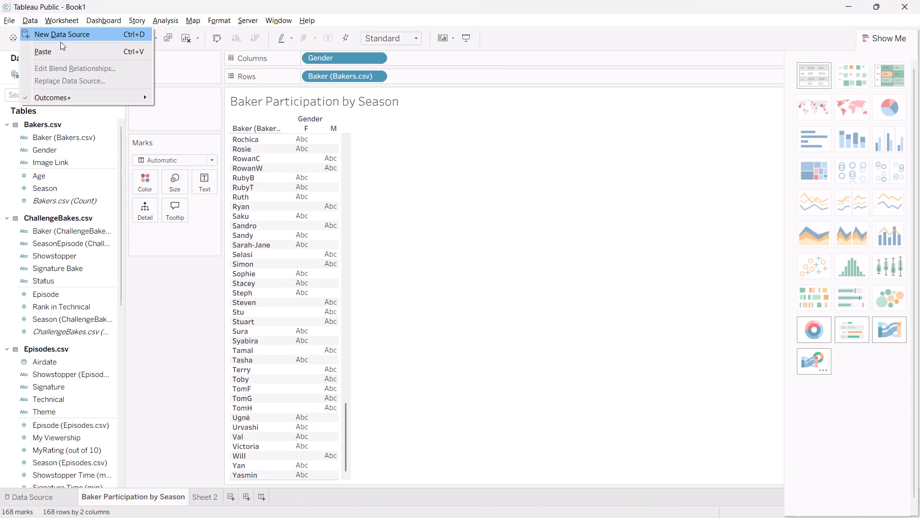
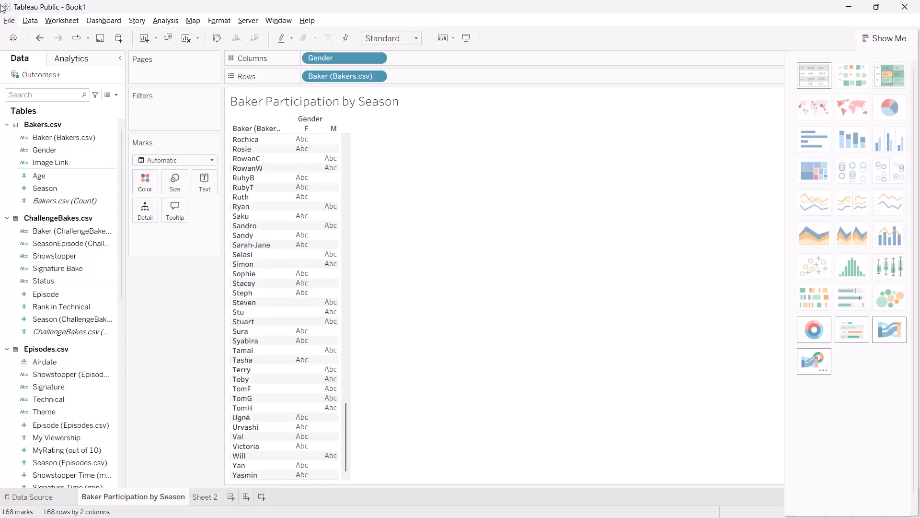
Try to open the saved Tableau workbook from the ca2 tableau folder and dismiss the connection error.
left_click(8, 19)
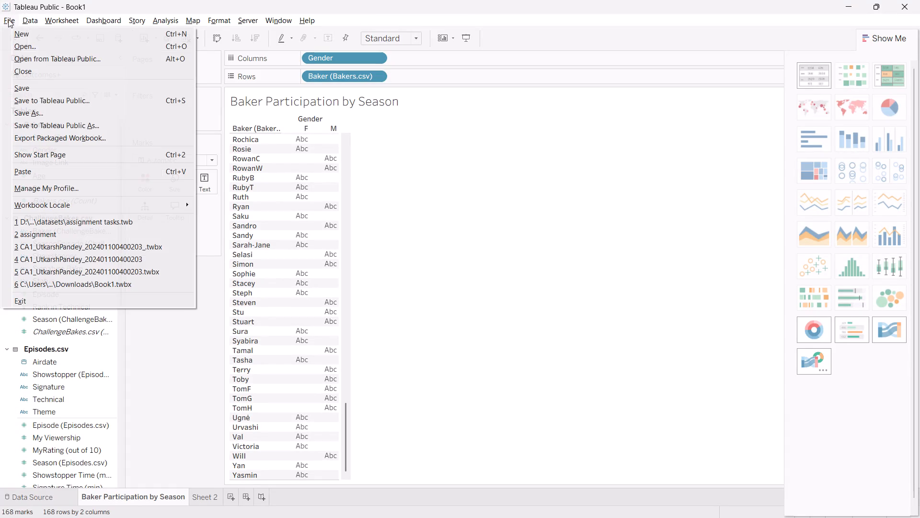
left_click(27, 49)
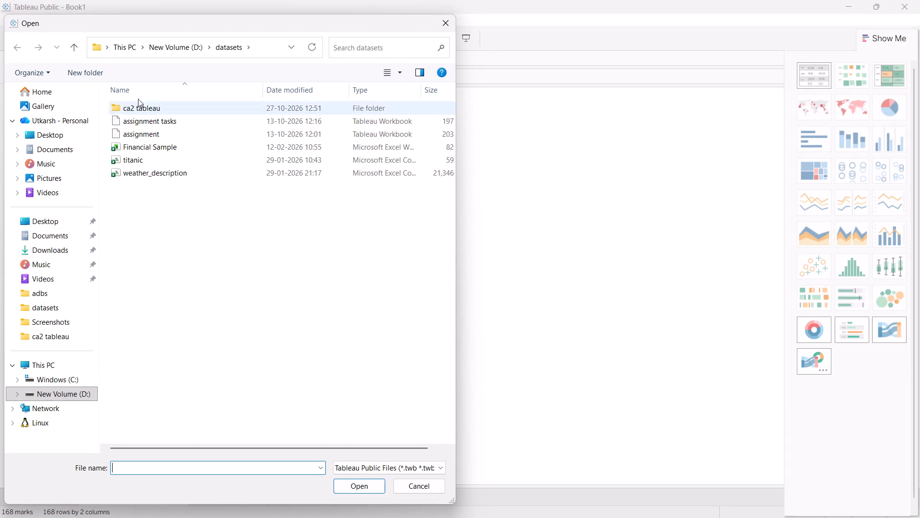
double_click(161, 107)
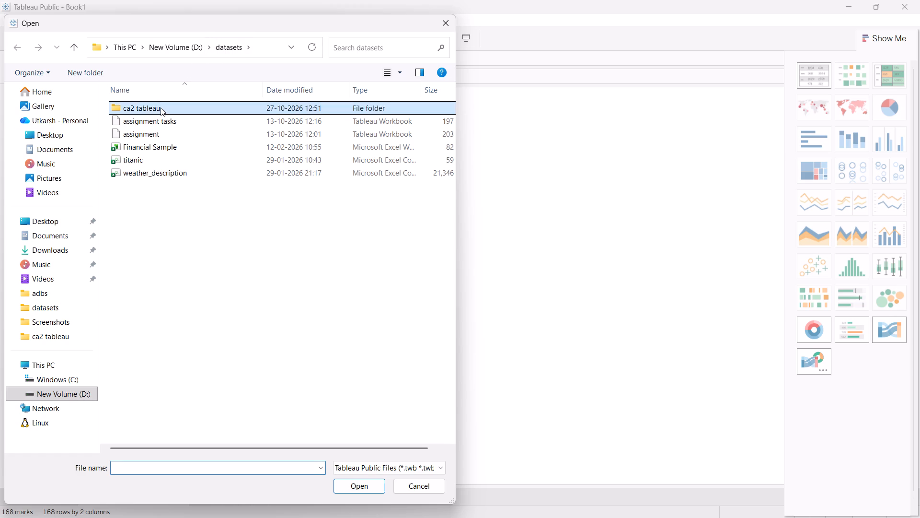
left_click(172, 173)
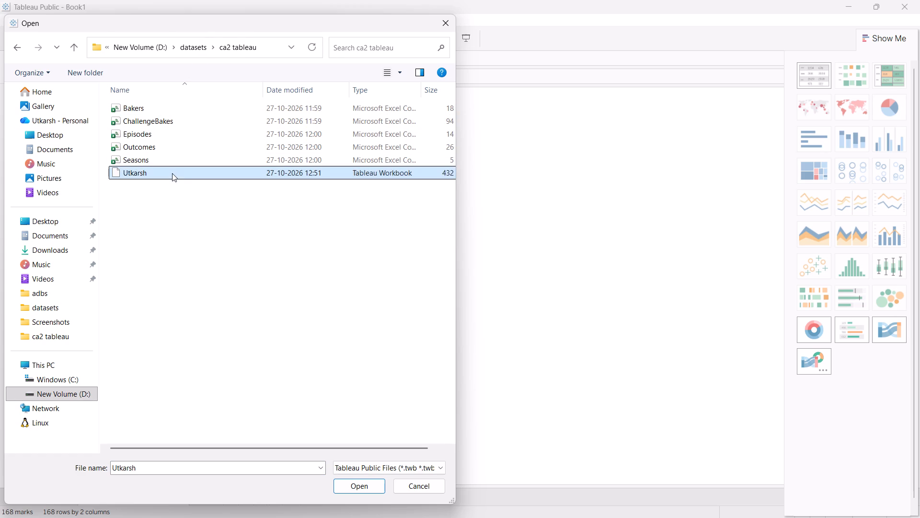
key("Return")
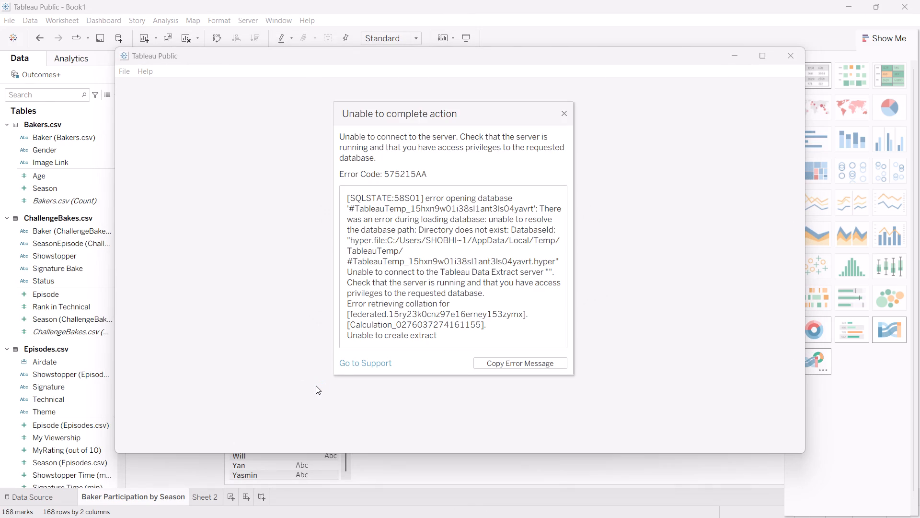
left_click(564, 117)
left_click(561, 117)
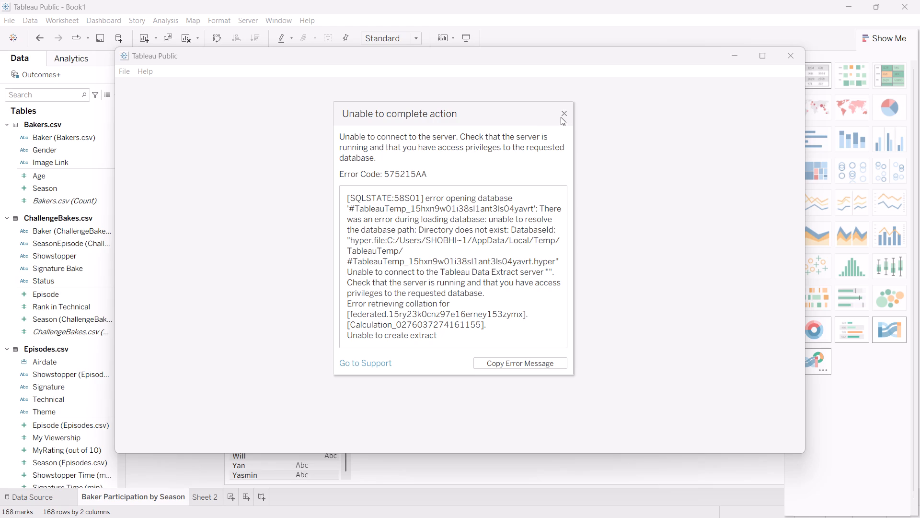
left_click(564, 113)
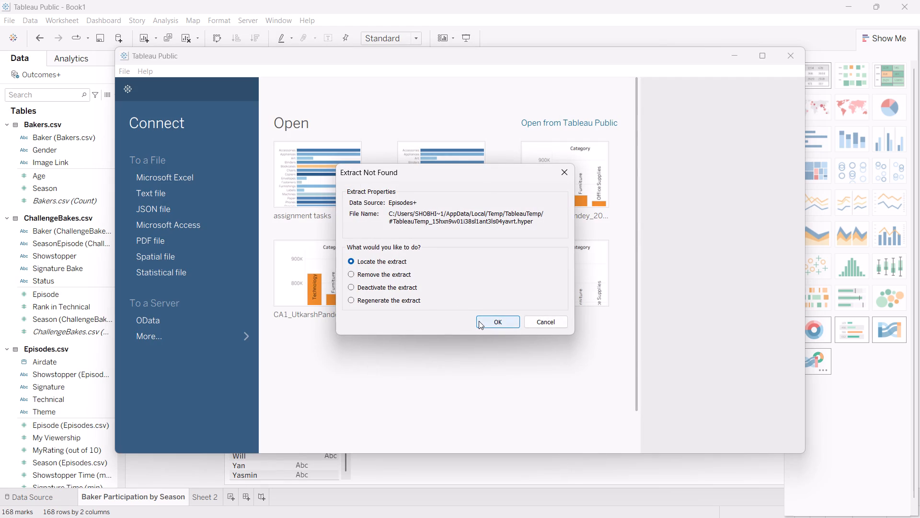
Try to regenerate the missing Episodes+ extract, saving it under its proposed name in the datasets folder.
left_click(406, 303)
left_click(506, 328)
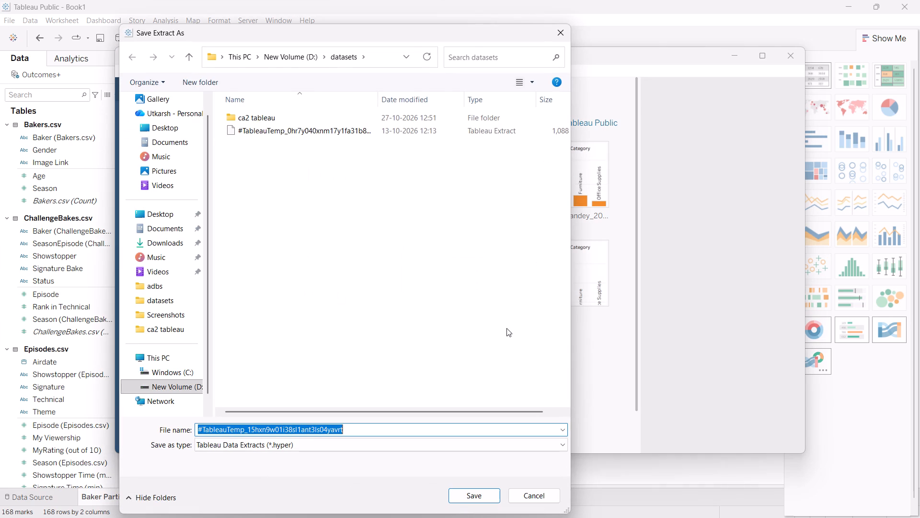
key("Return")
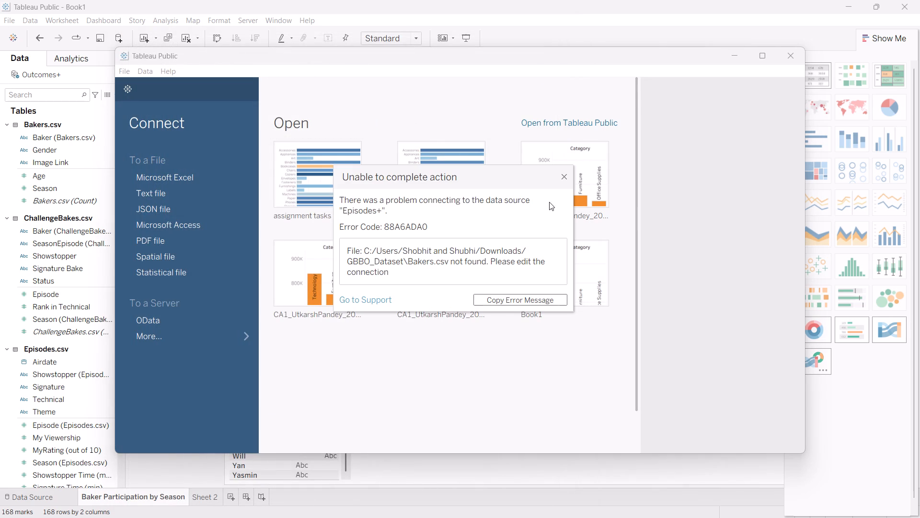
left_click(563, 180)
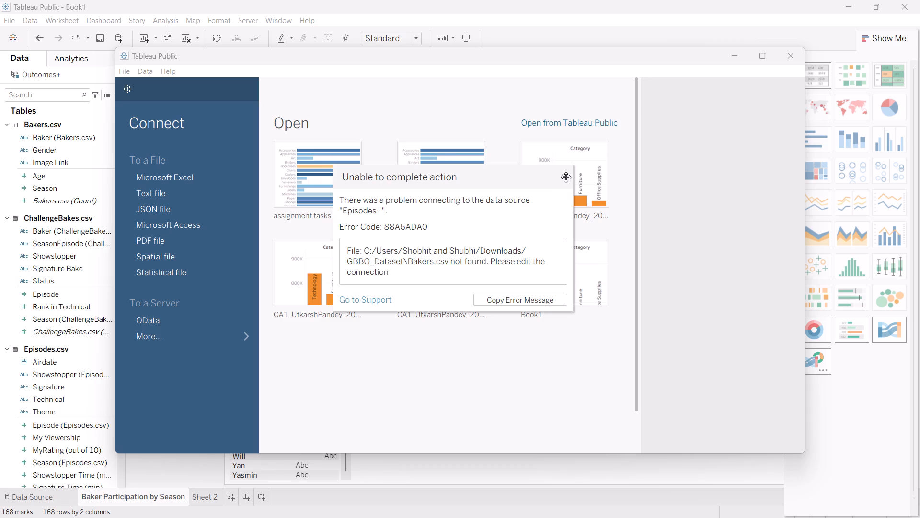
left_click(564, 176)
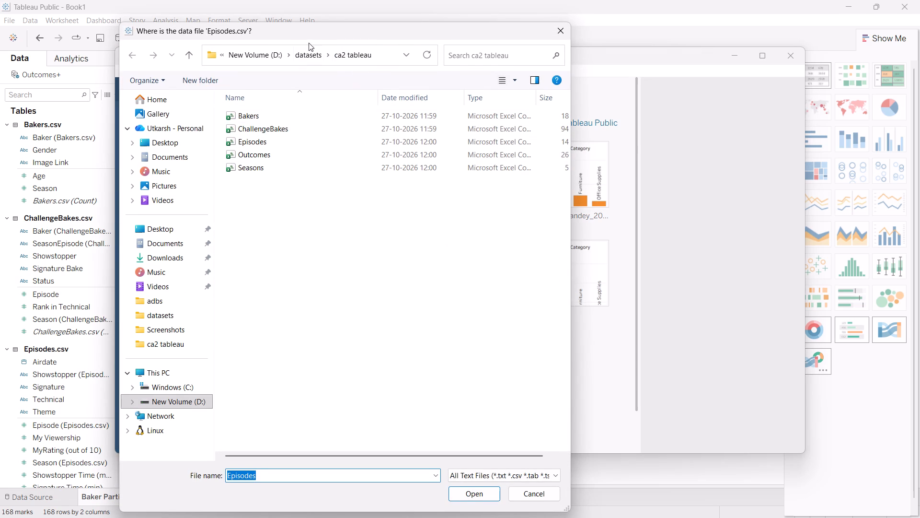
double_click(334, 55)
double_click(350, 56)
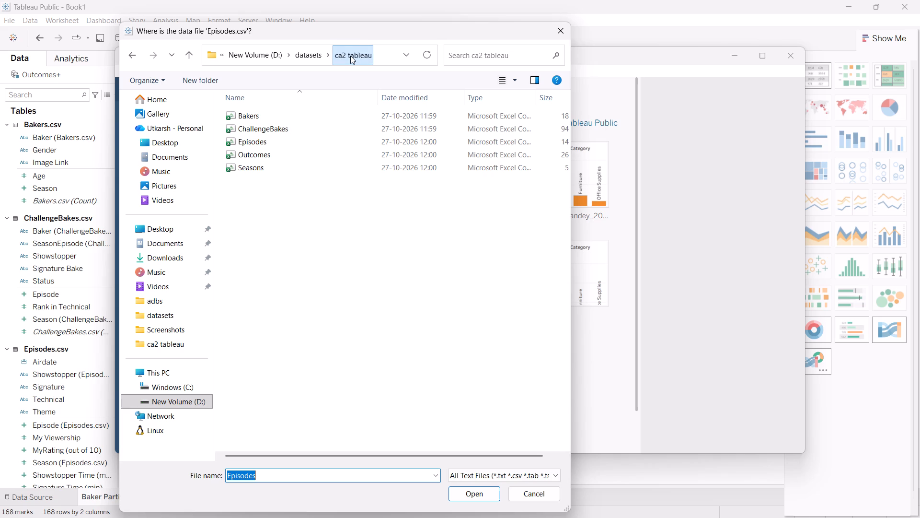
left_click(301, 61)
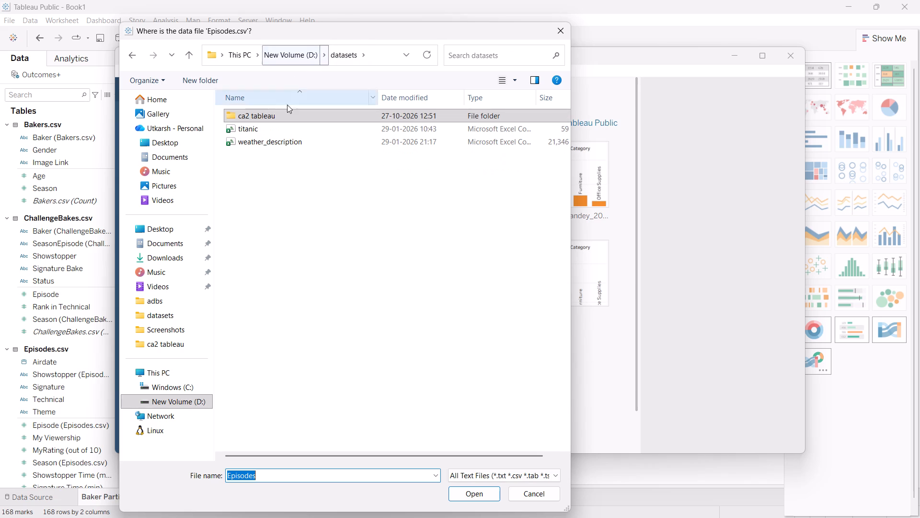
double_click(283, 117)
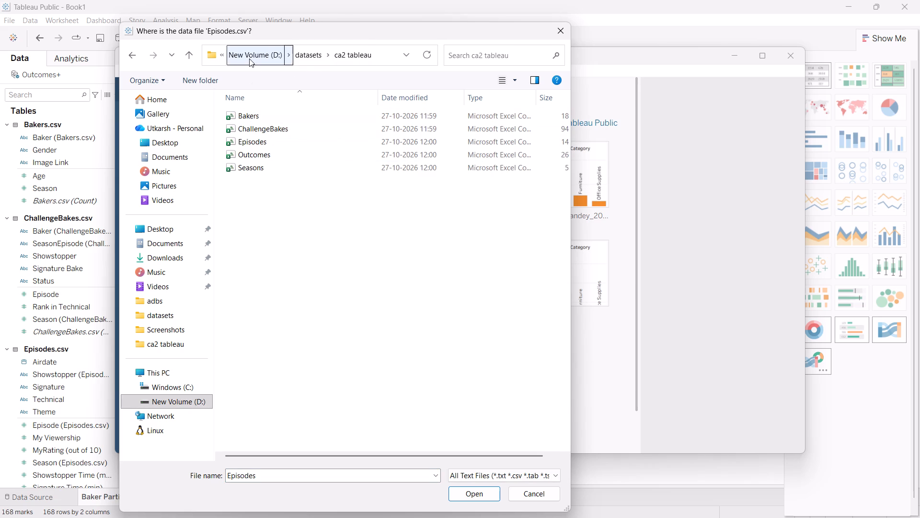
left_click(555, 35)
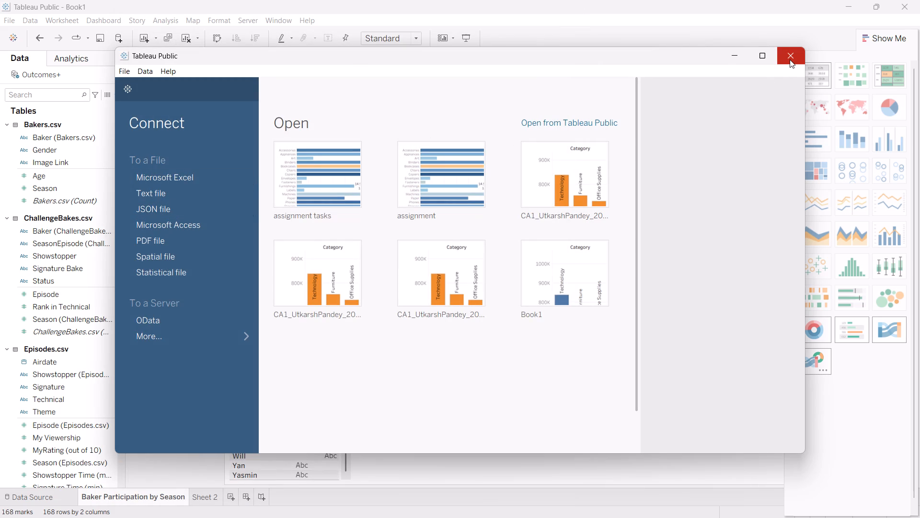
Return to the Book1 workbook and try again to open the saved Tableau workbook from the ca2 tableau folder.
key("alt+Tab")
key("alt+Tab")
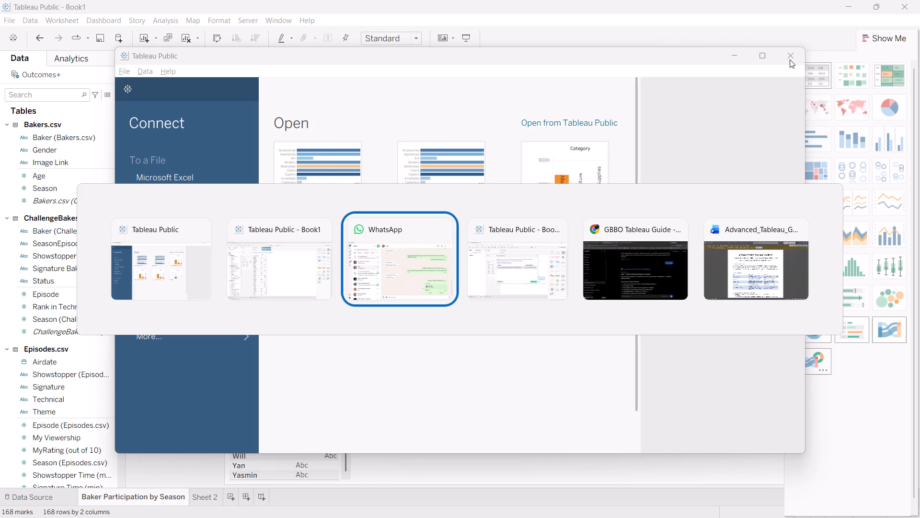
key("alt+Tab")
key("alt+Tab")
key("alt+Tab")
key("alt+Tab")
key("alt+Tab")
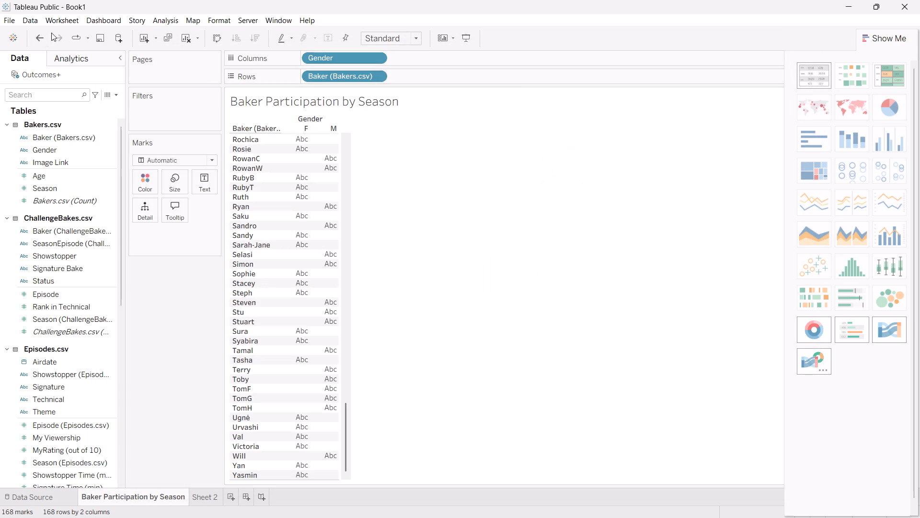
left_click(10, 22)
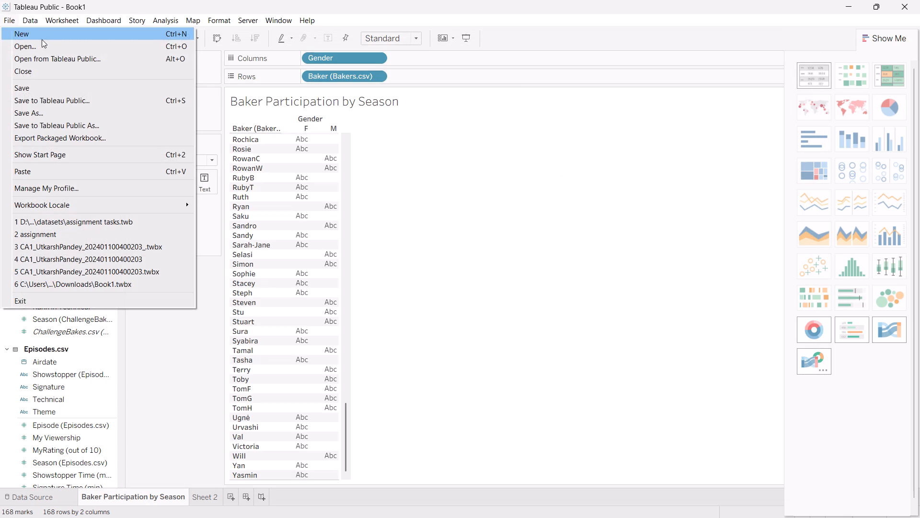
left_click(80, 48)
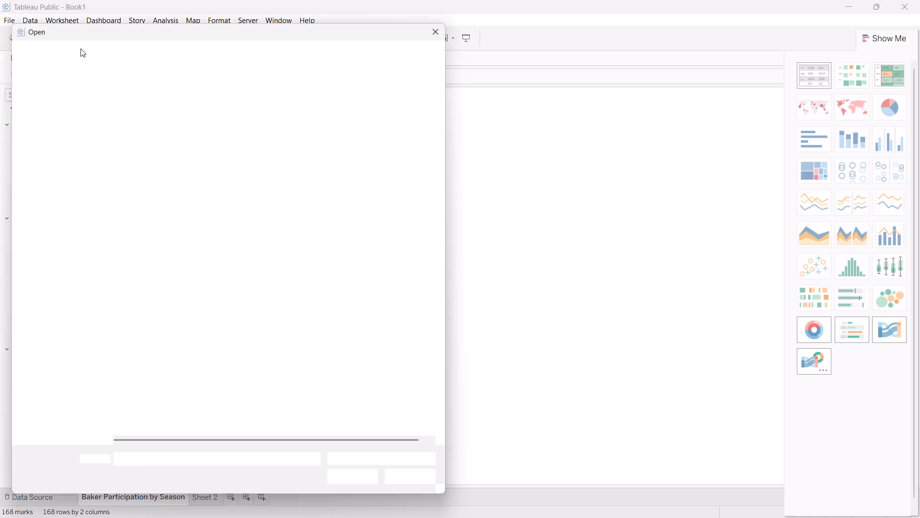
left_click(147, 175)
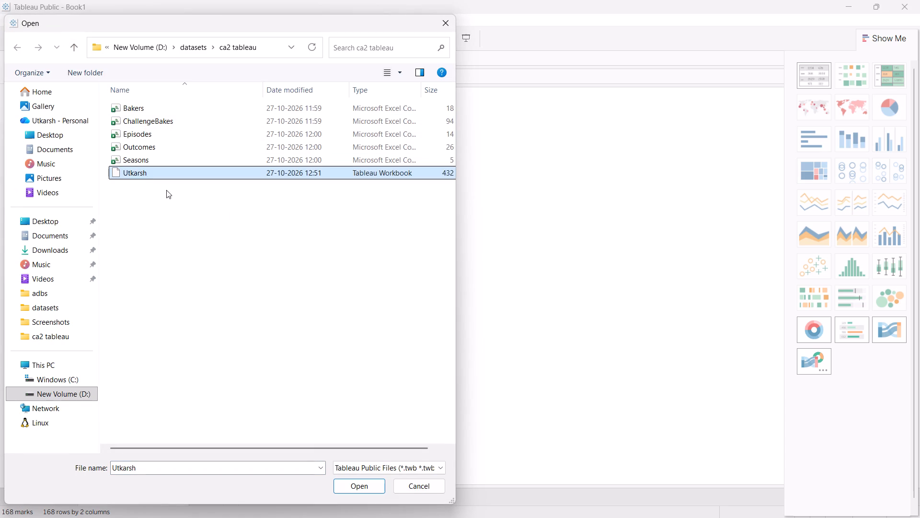
left_click(365, 489)
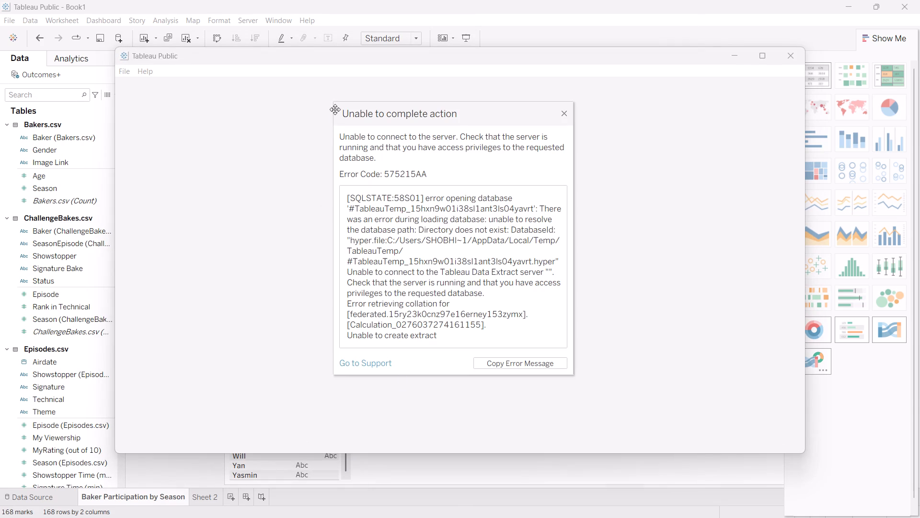
left_click_drag(333, 105, 454, 254)
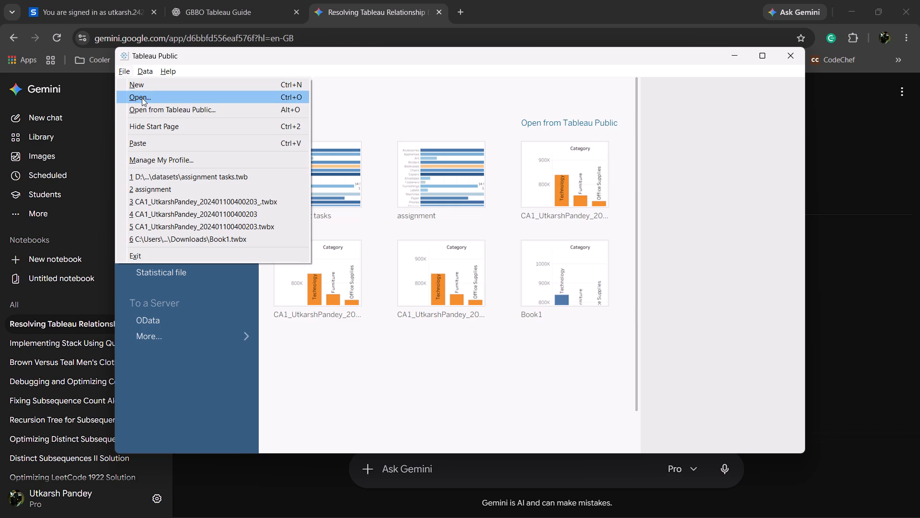
left_click(142, 98)
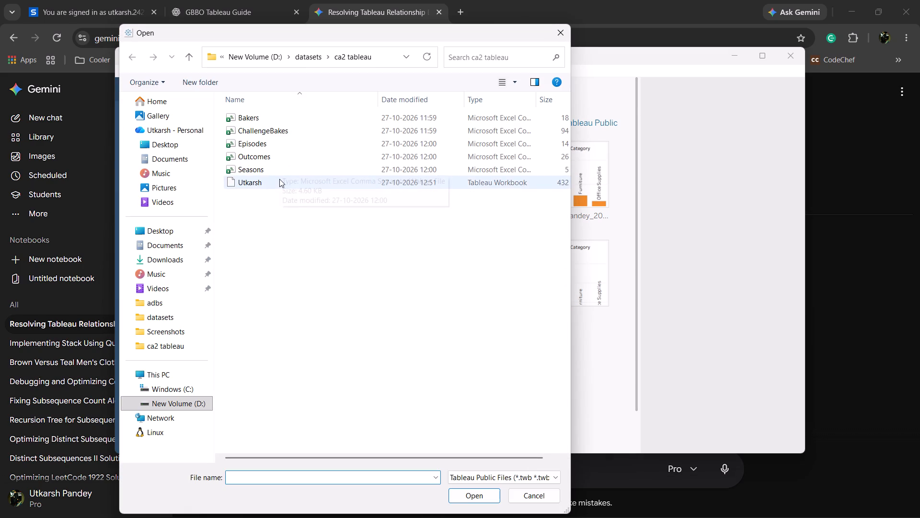
left_click(279, 179)
right_click(279, 179)
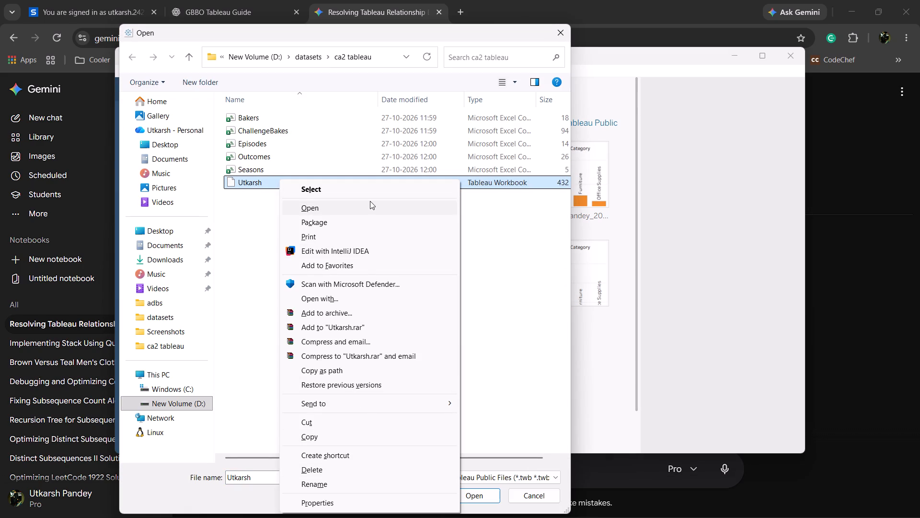
left_click(269, 219)
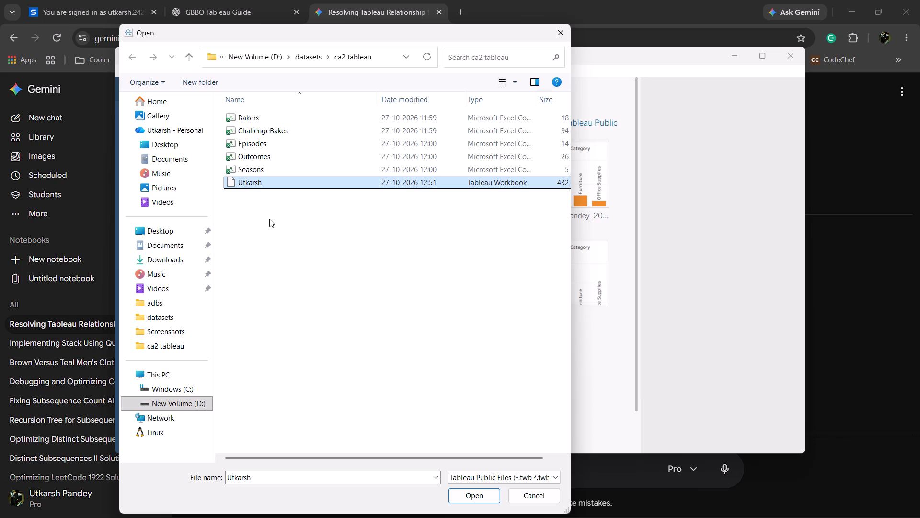
key("Return")
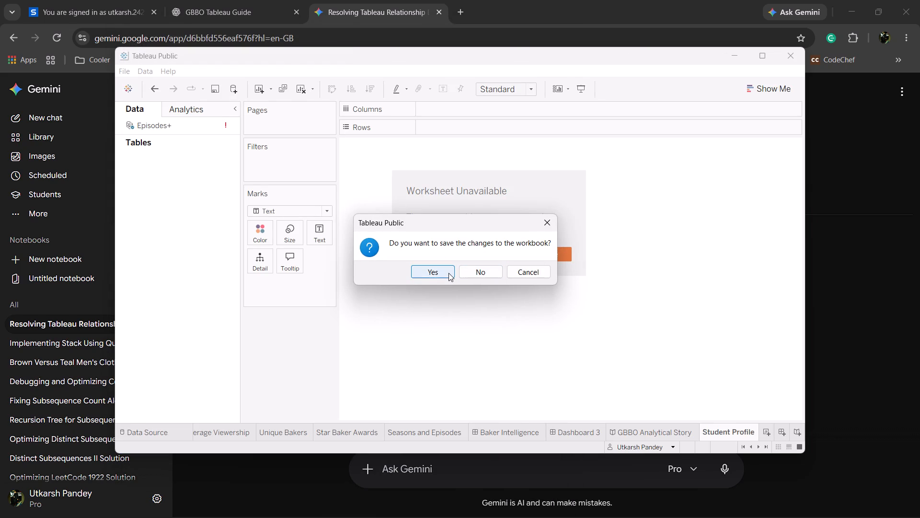
left_click(448, 273)
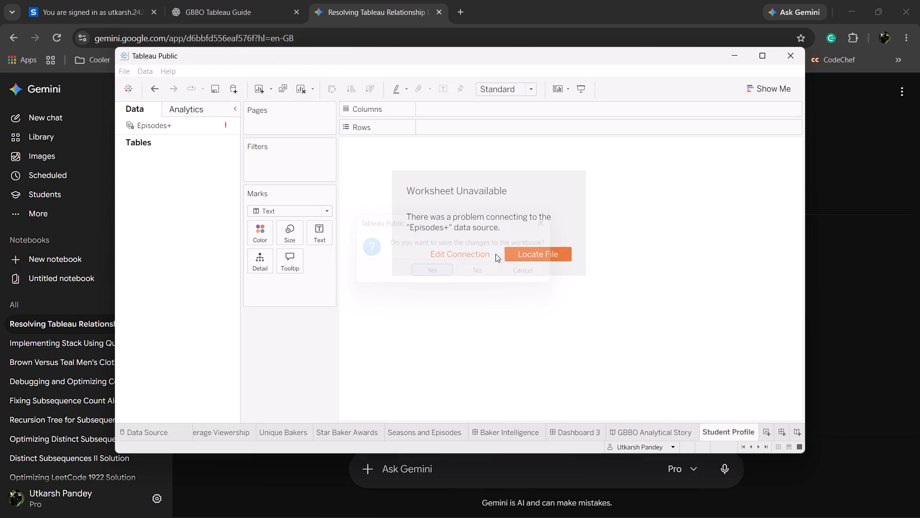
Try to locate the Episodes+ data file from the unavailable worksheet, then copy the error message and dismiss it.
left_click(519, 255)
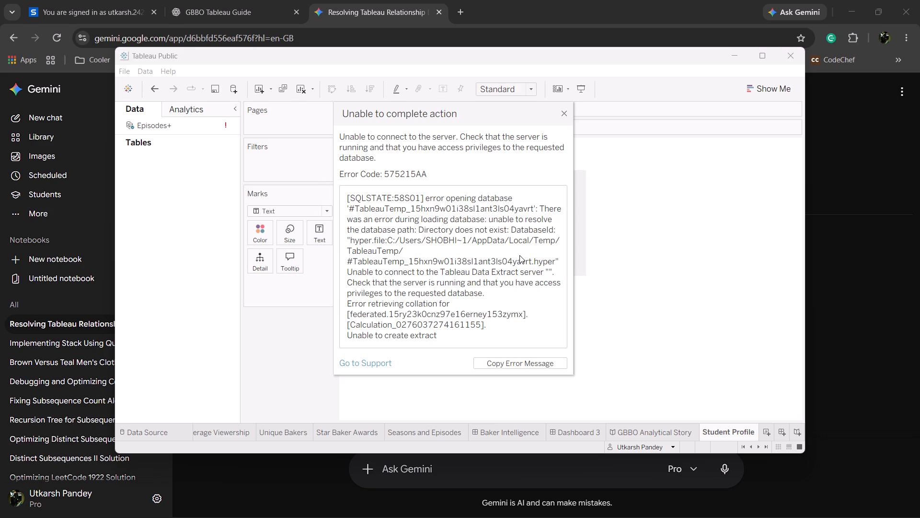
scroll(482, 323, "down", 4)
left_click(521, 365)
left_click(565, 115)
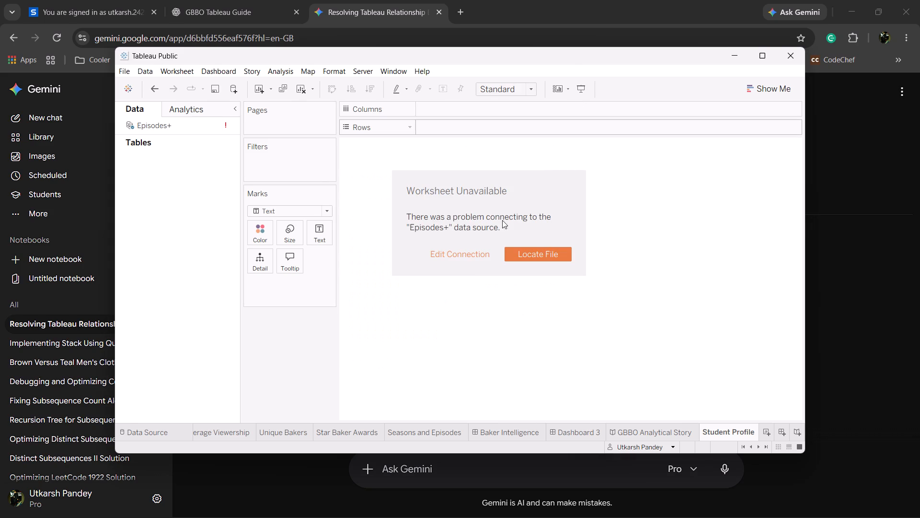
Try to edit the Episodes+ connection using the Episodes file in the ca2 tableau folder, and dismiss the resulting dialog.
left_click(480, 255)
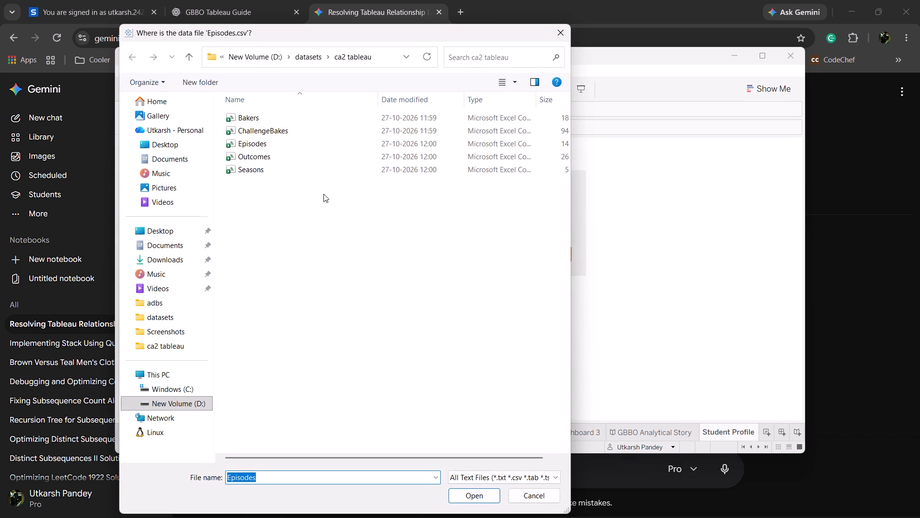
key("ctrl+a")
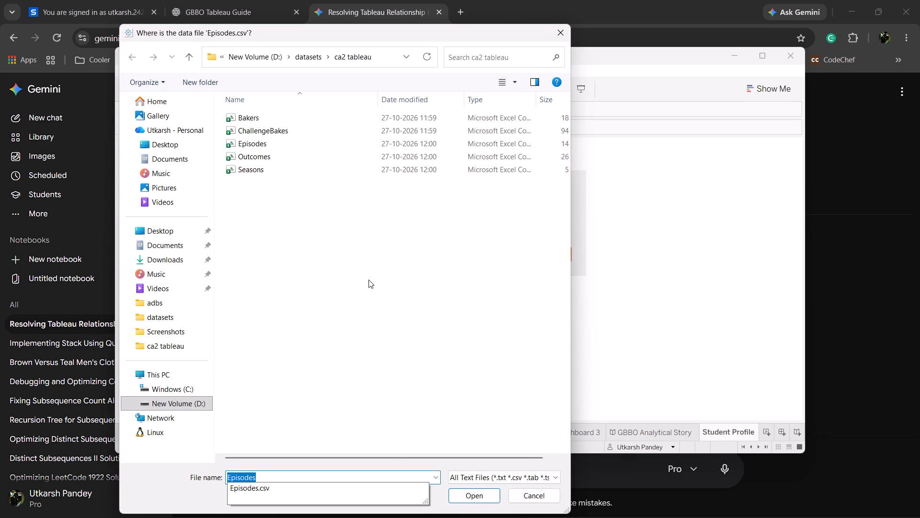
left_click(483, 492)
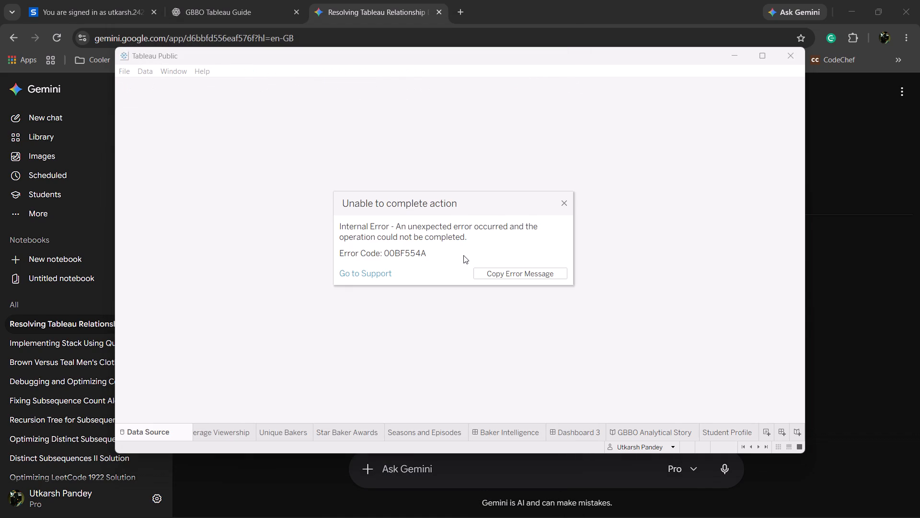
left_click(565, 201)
Maximize the workbook window and try switching to the Exploration sheet and back to the Data Source page.
left_click(770, 57)
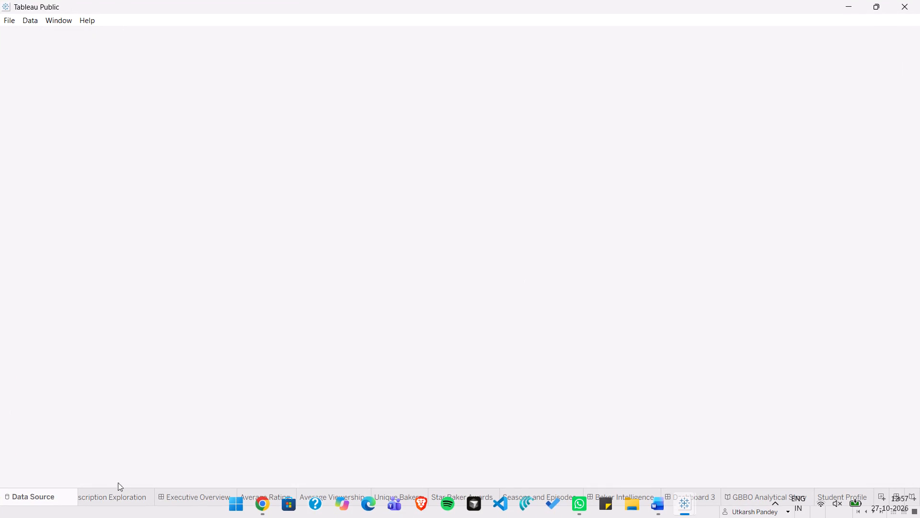
left_click(110, 494)
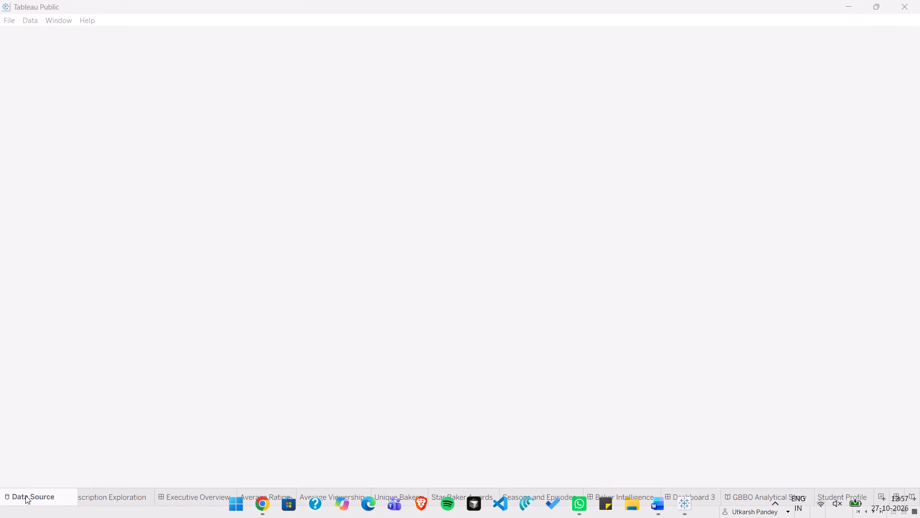
left_click(25, 495)
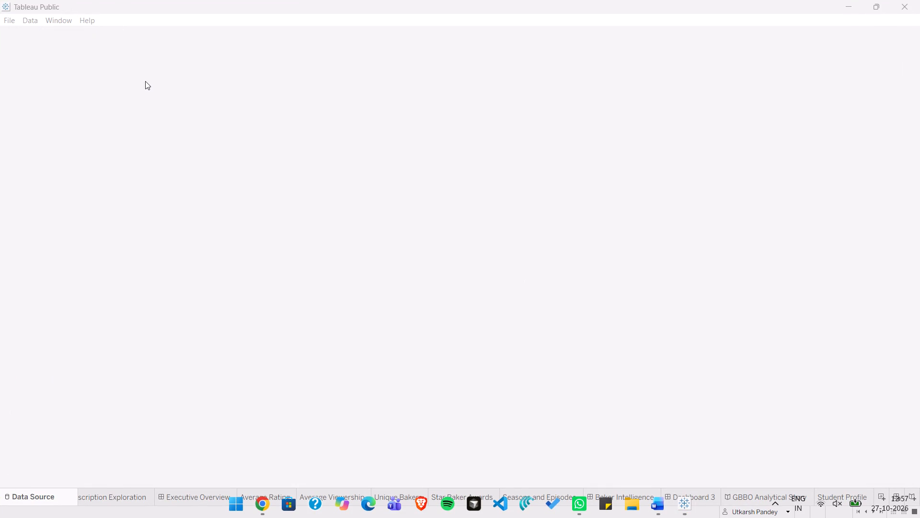
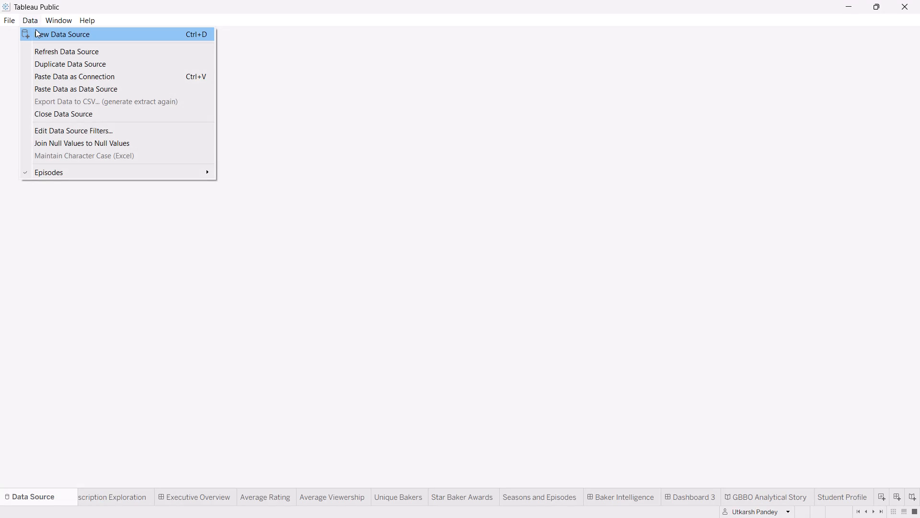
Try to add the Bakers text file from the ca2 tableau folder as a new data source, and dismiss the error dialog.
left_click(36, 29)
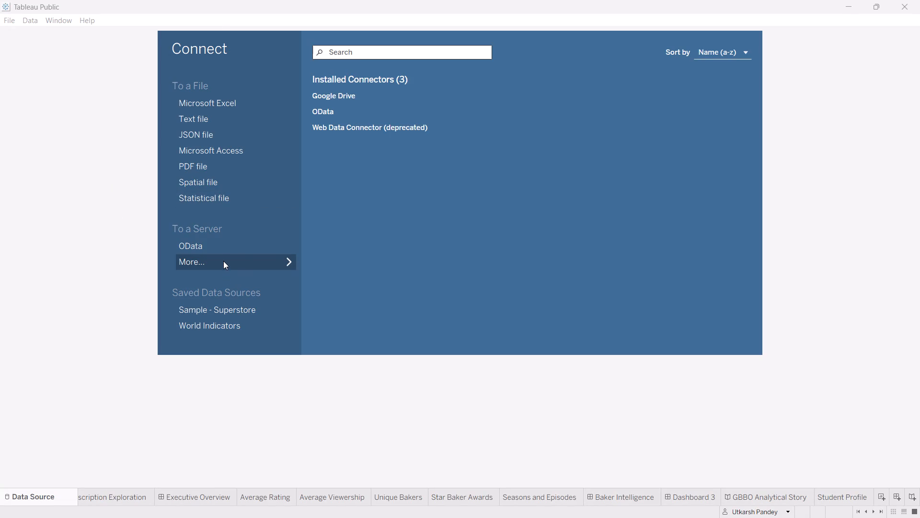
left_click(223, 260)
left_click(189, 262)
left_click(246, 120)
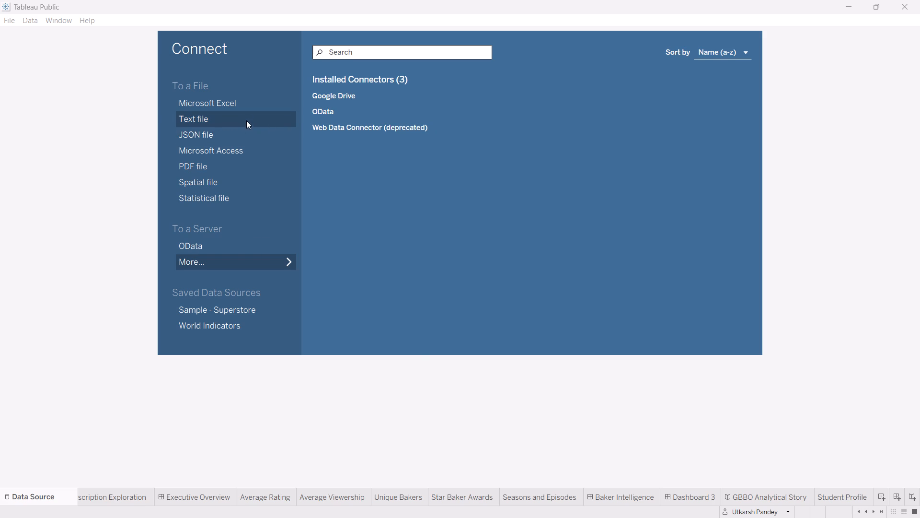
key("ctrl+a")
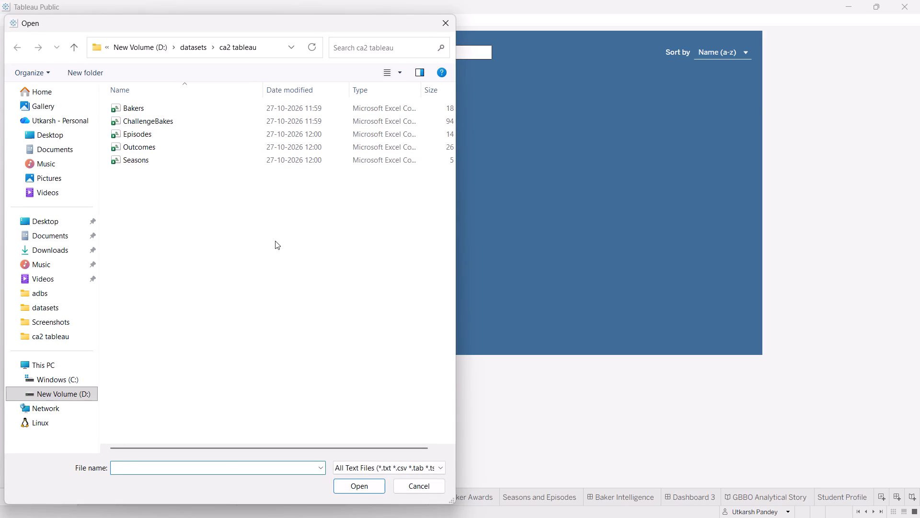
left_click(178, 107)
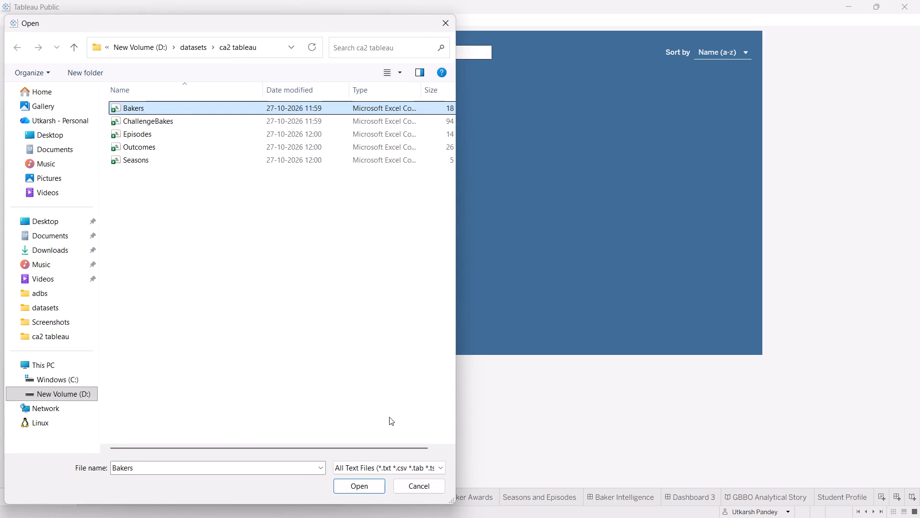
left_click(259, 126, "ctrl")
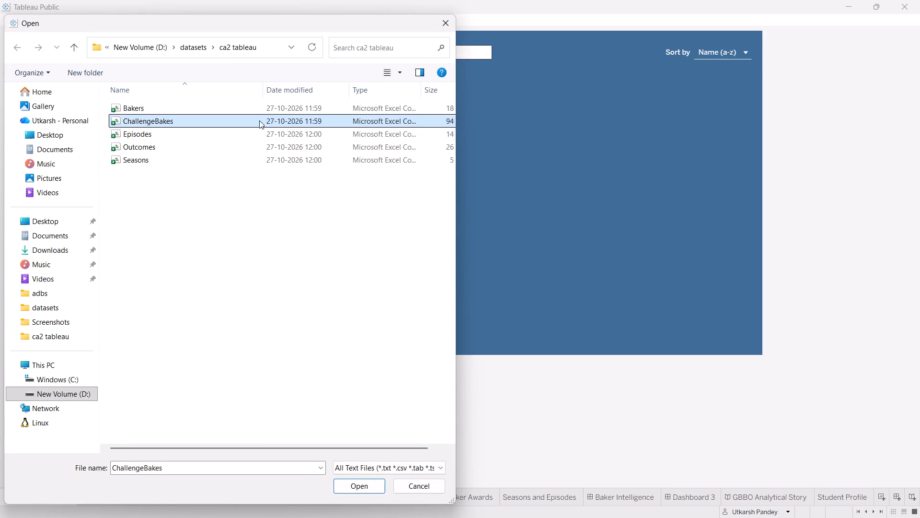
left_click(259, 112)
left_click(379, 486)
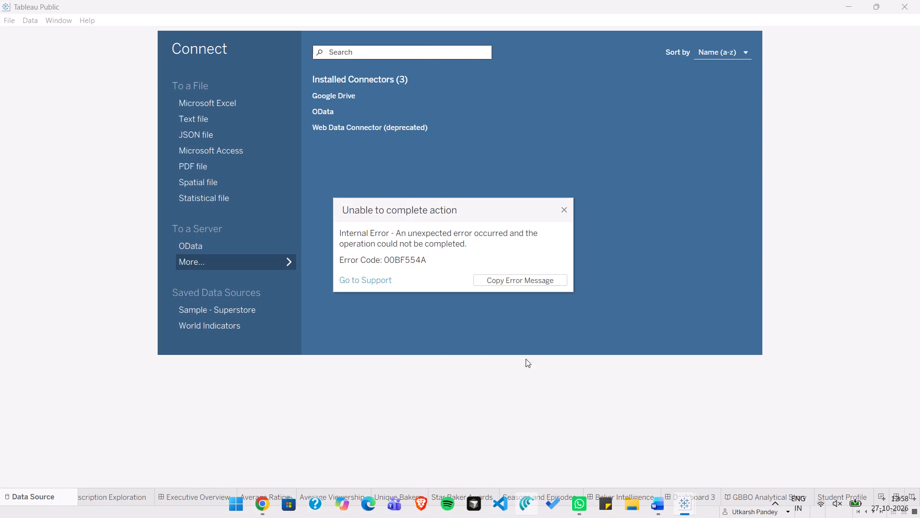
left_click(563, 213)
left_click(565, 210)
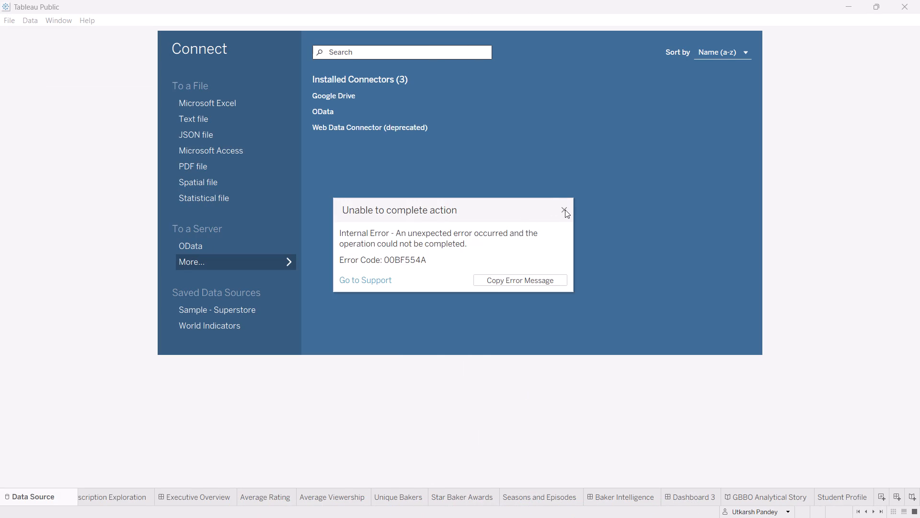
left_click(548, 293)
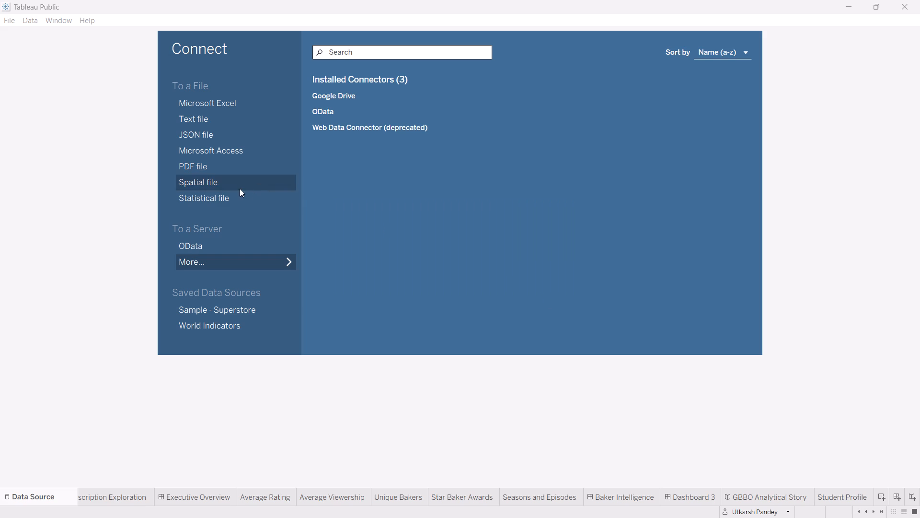
left_click(241, 124)
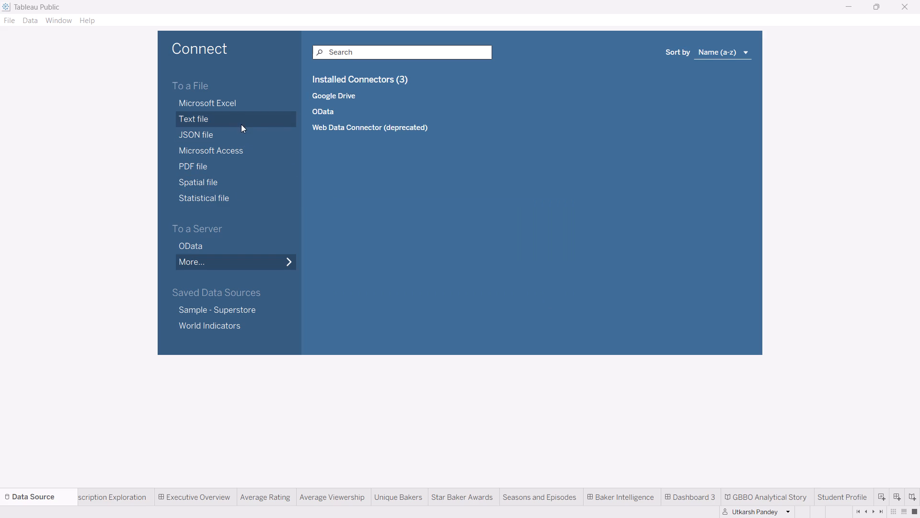
left_click(162, 107)
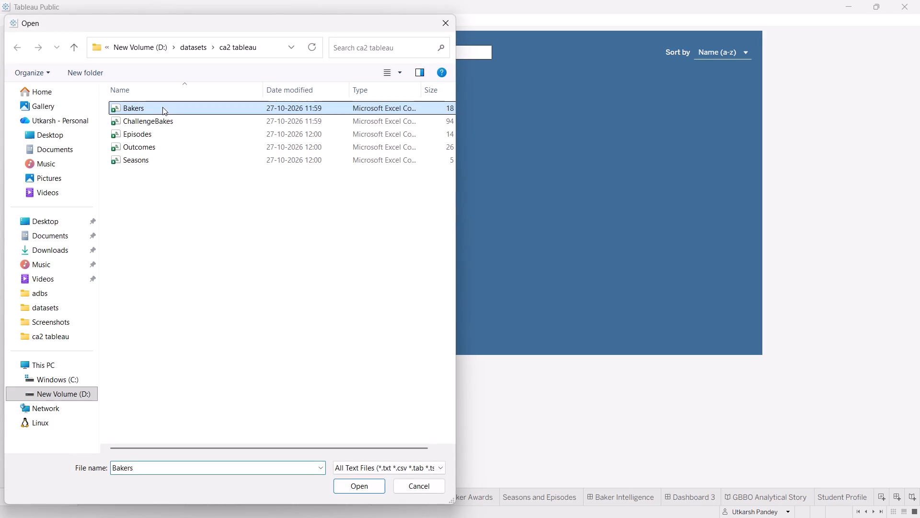
left_click(163, 119, "ctrl")
left_click(164, 128, "ctrl")
left_click(165, 111)
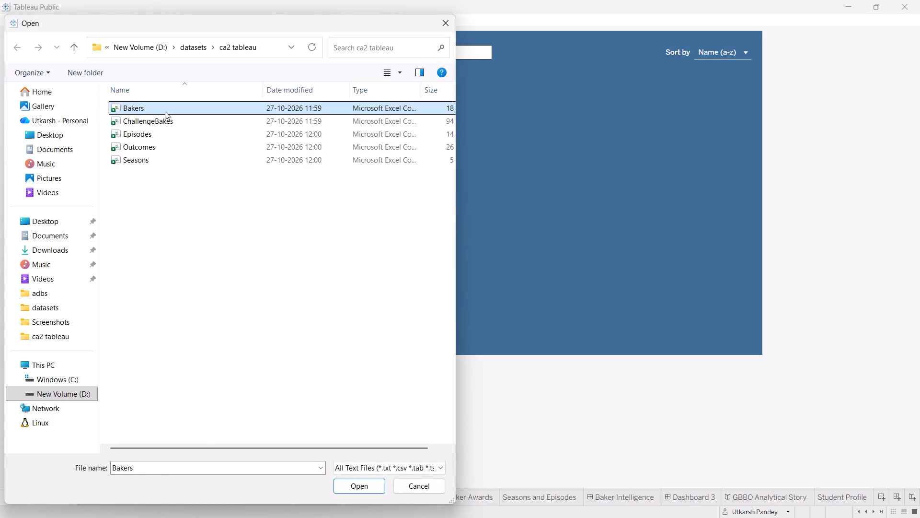
left_click_drag(178, 196, 166, 127)
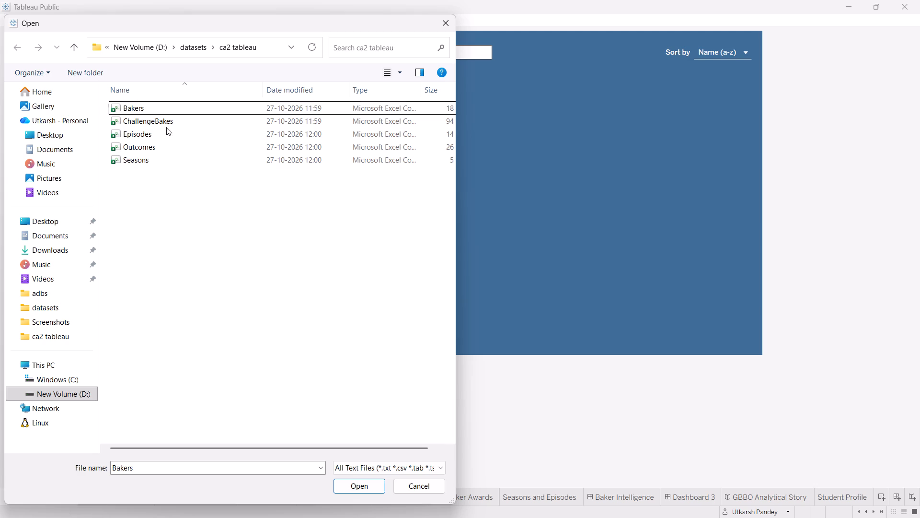
left_click_drag(166, 127, 164, 114)
left_click(164, 102)
left_click(166, 109)
key("Return")
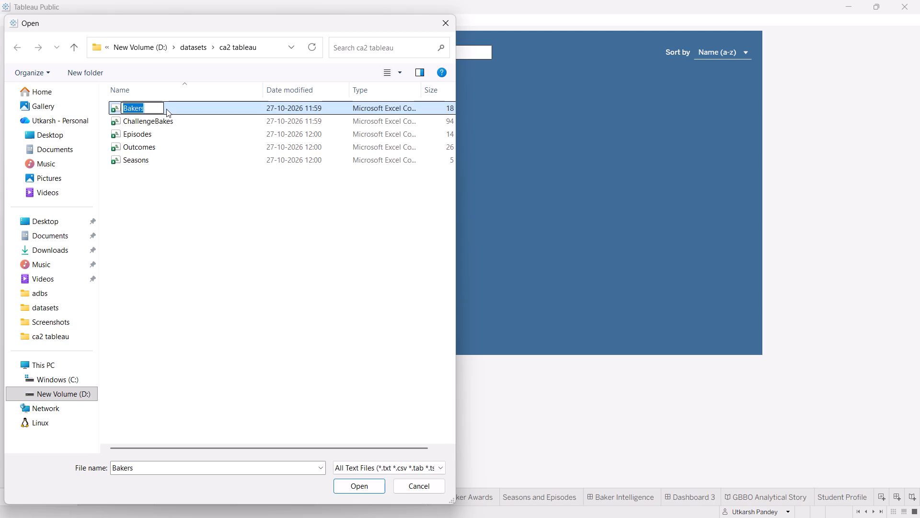
left_click(369, 484)
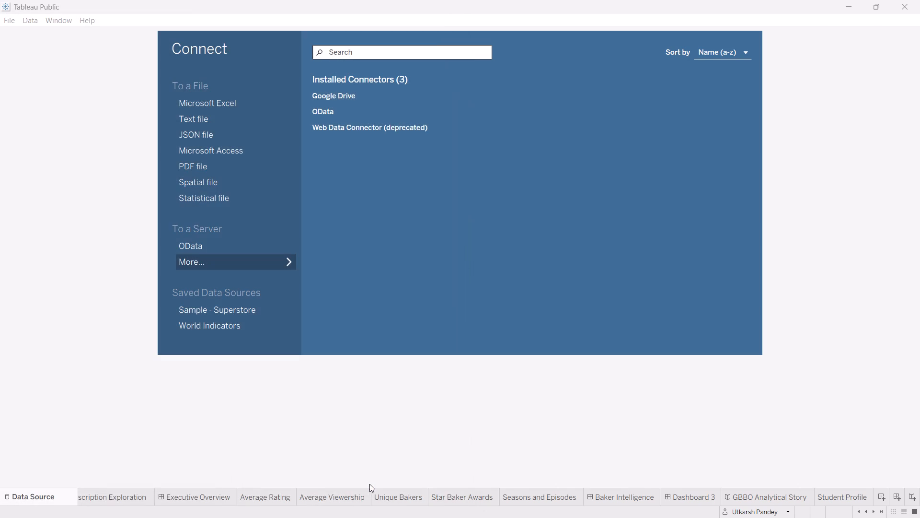
double_click(521, 288)
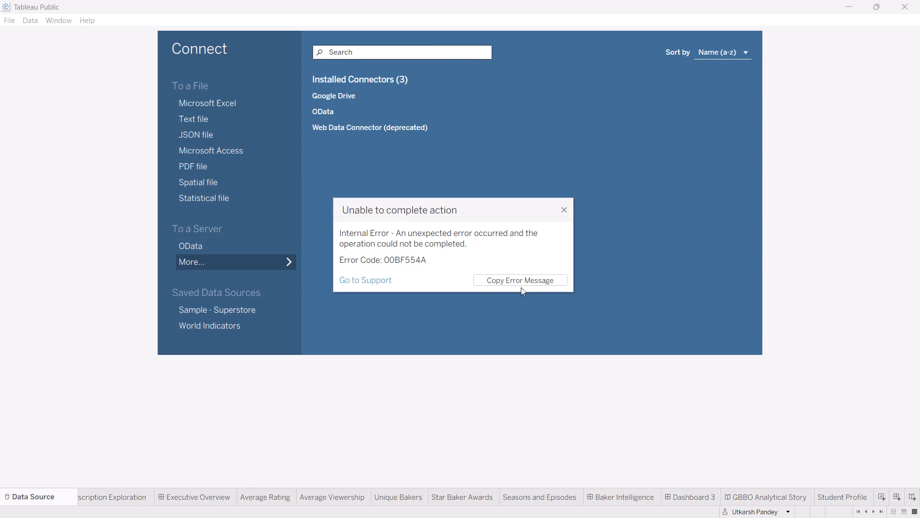
left_click(521, 283)
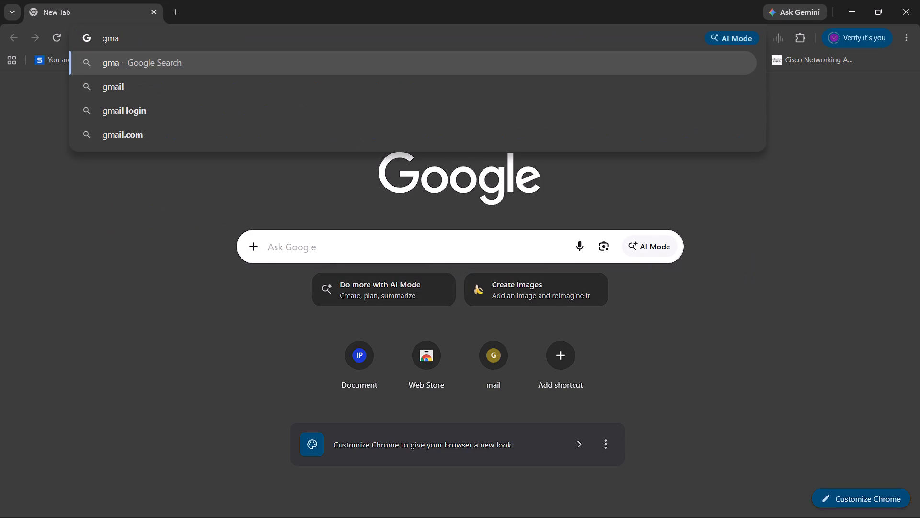
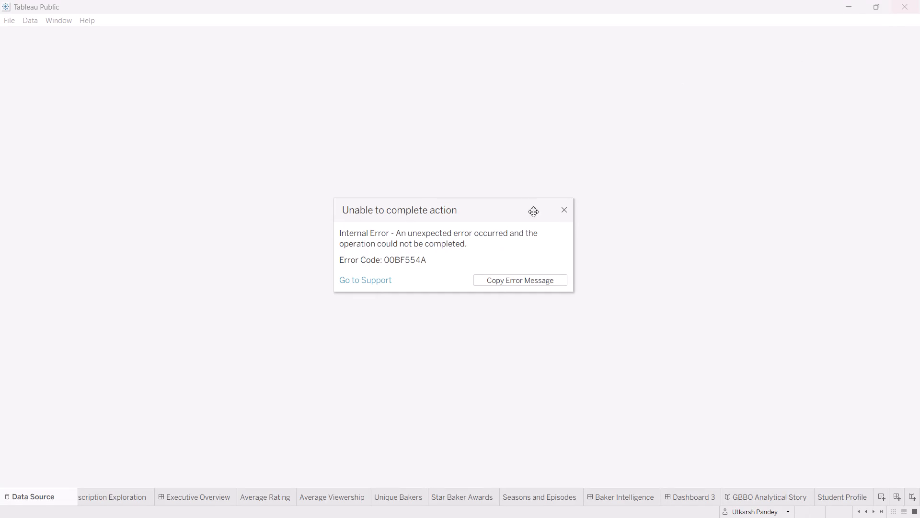
Dismiss the "Unable to complete action" internal error dialog.
left_click(561, 209)
left_click(564, 213)
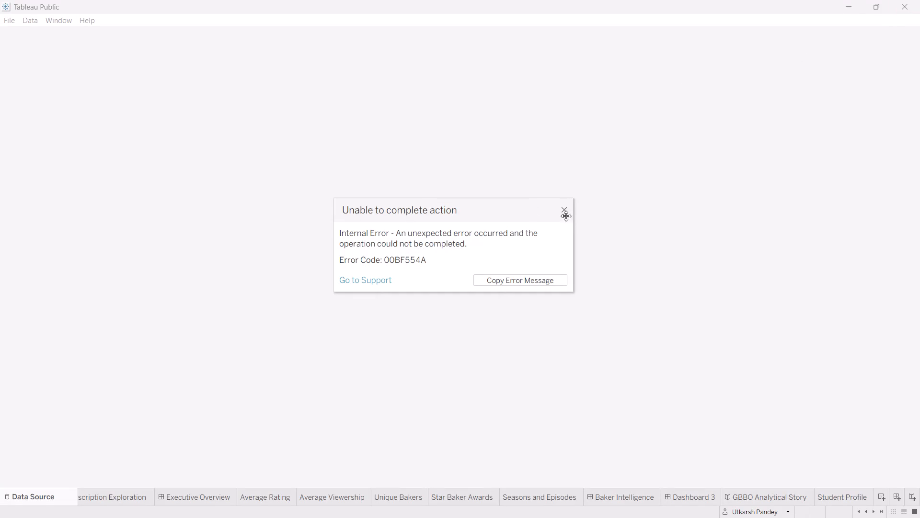
left_click(553, 202)
left_click(567, 217)
left_click(563, 202)
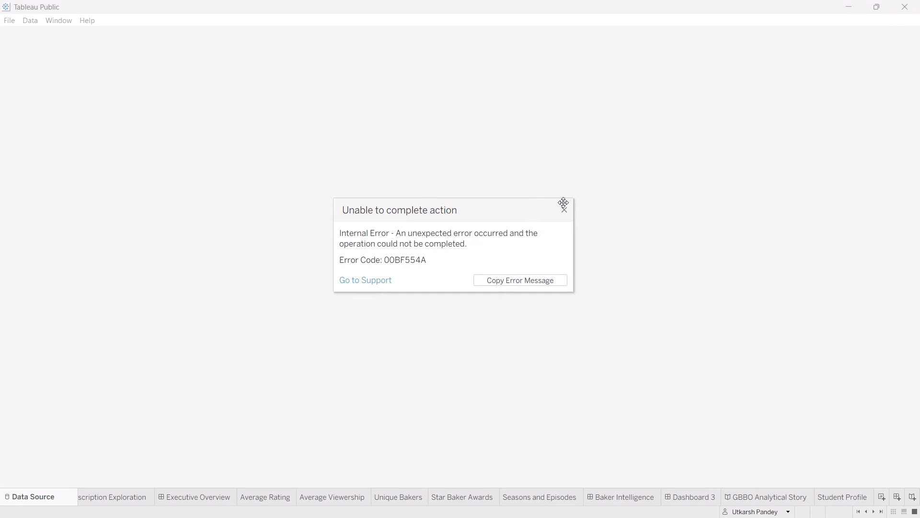
left_click(564, 209)
Close the Advanced_Tableau_GBBO_Assignment document in Word.
left_click(917, 4)
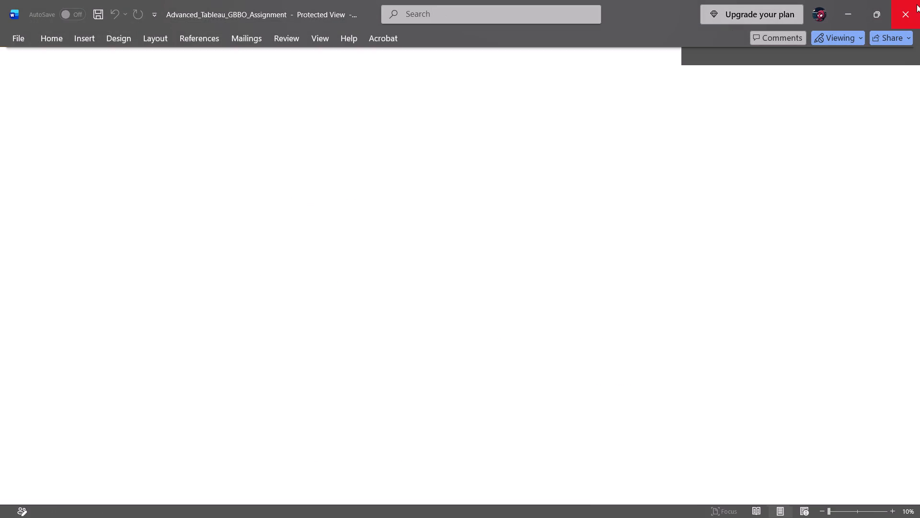
Close the Advanced_Tableau_GBBO_Assignment document in Word.
left_click(917, 4)
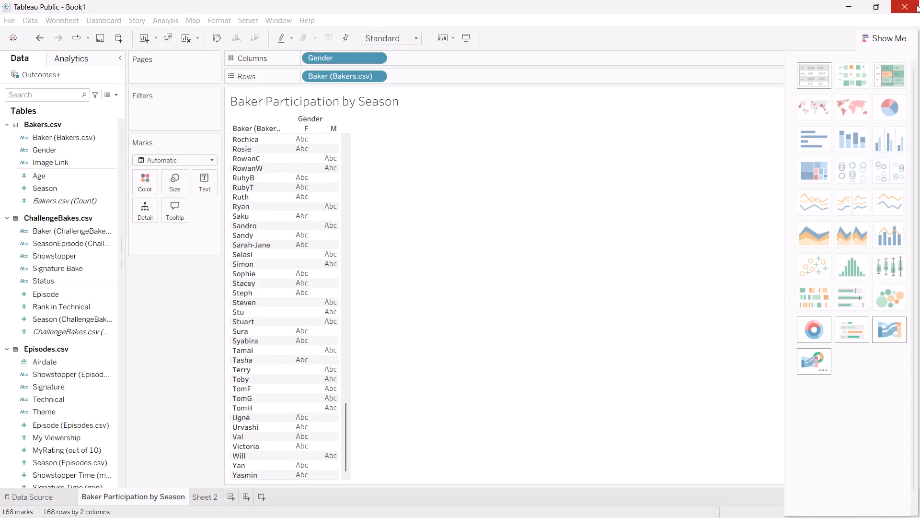
Close the Book1 workbook with the Baker Participation by Season sheet in Tableau Public without saving its changes.
key("alt+F3")
key("alt+F3")
left_click(916, 6)
left_click(909, 2)
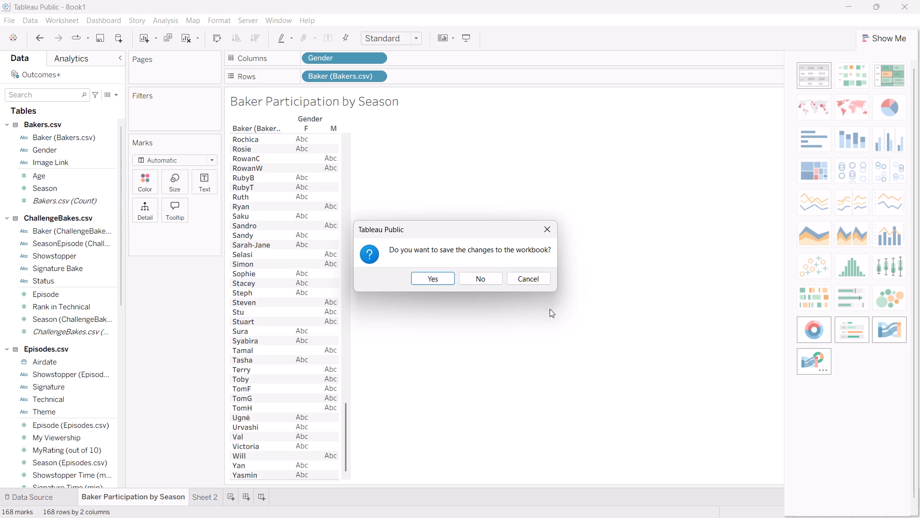
left_click(484, 283)
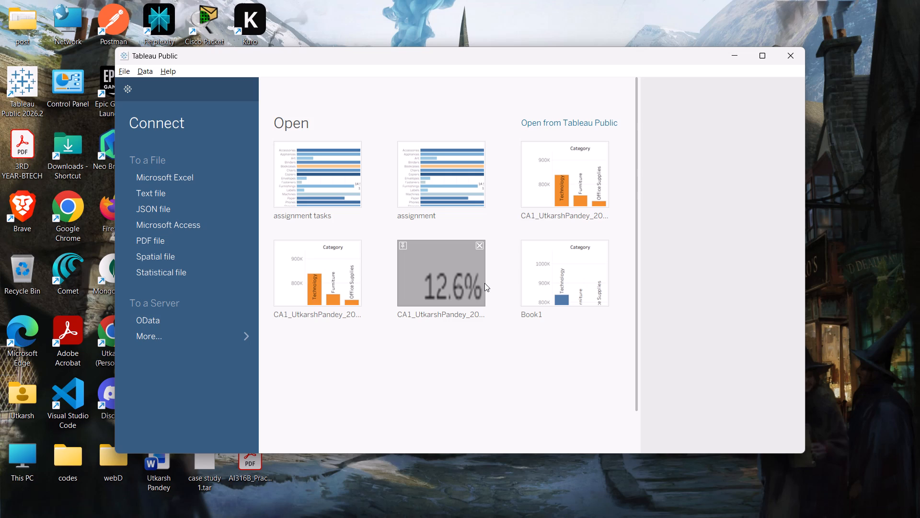
Close the remaining Tableau Public windows, discarding workbook changes and dismissing the file recovery dialog without opening the recovered copy.
key("alt+F4")
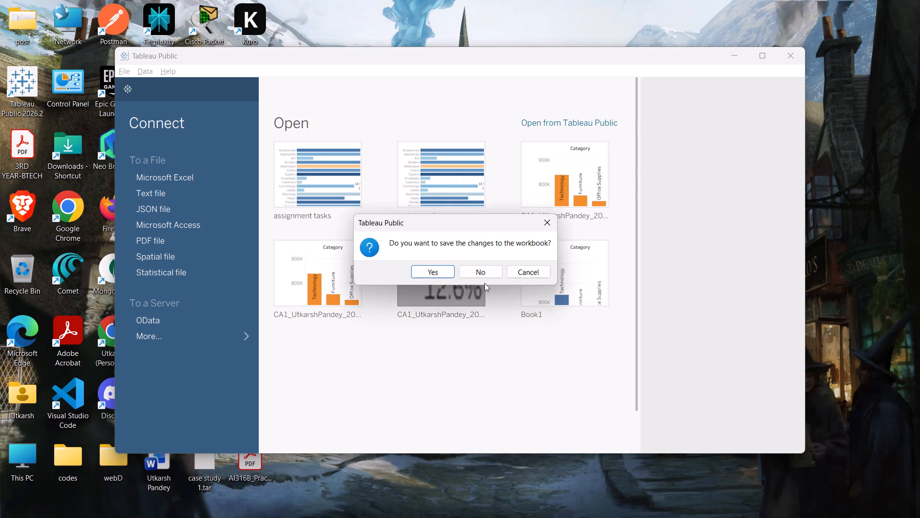
key("Right")
key("Return")
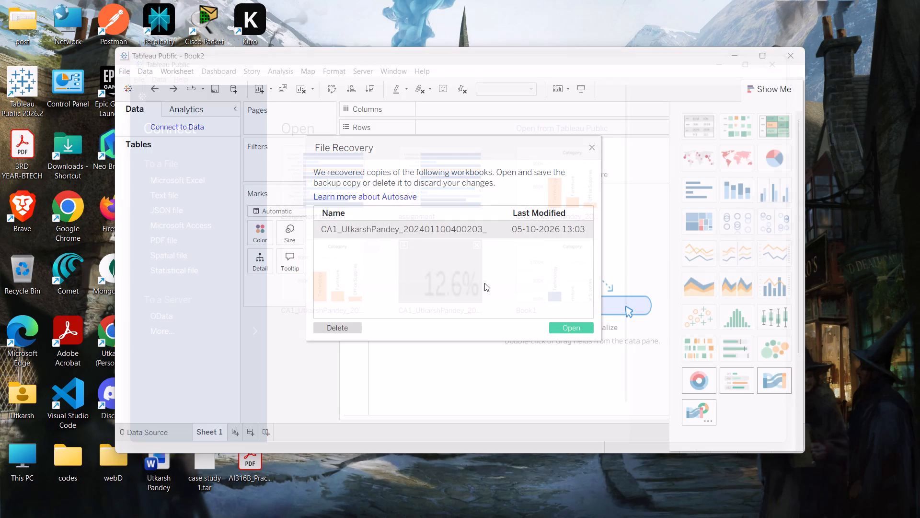
key("alt+F4")
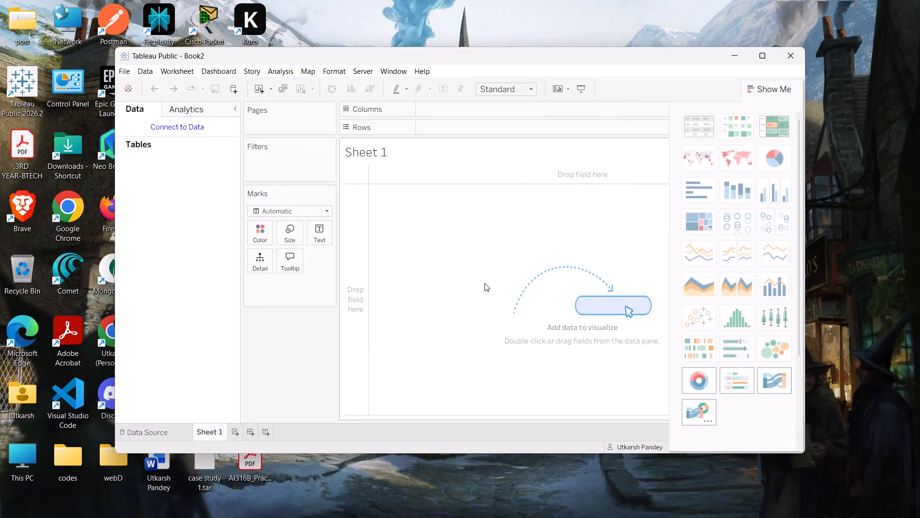
key("alt+F4")
Shut down the computer from the Windows desktop.
key("alt+F4")
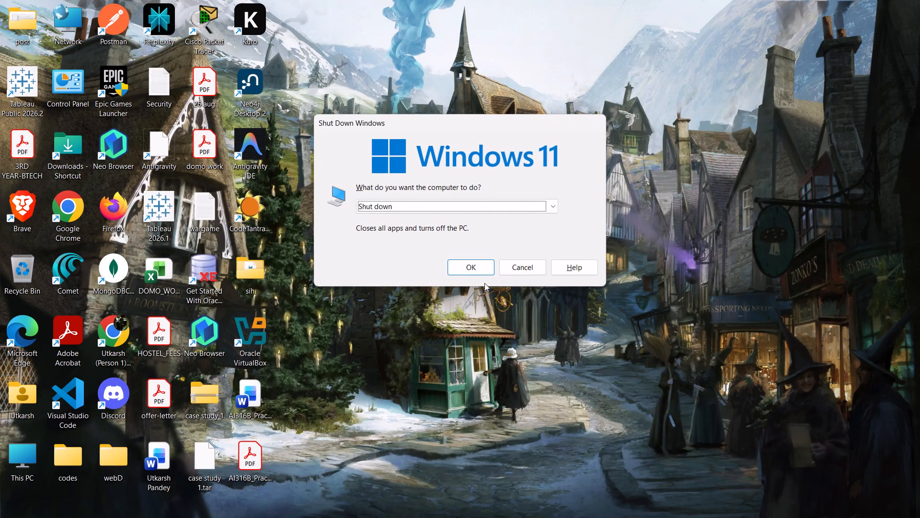
key("Return")
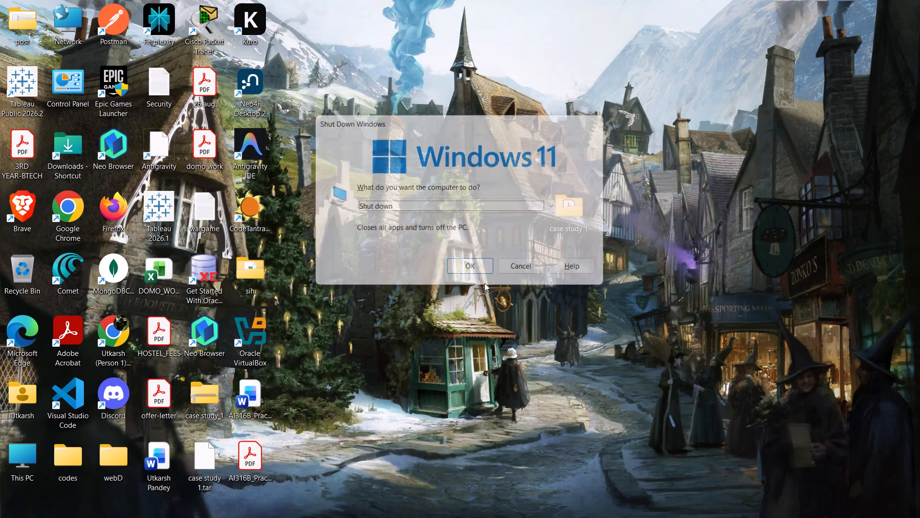